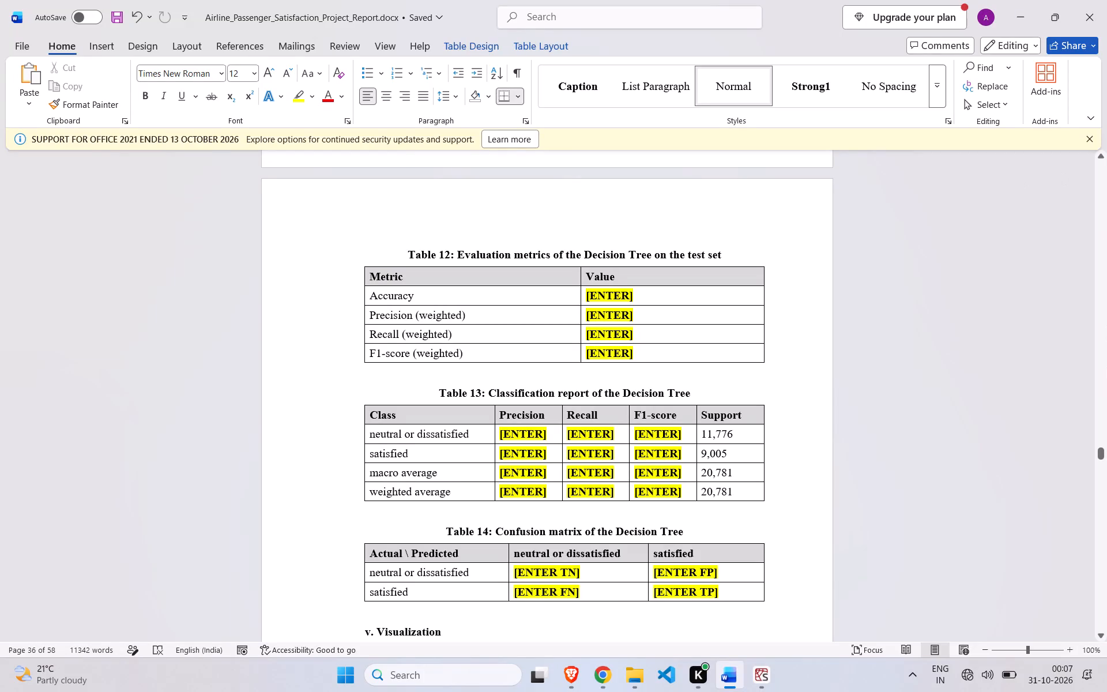
Clear the highlighted [ENTER] placeholders from all four Value cells of Table 12, the Decision Tree evaluation metrics.
scroll(681, 305, "up", 2)
scroll(681, 305, "down", 1)
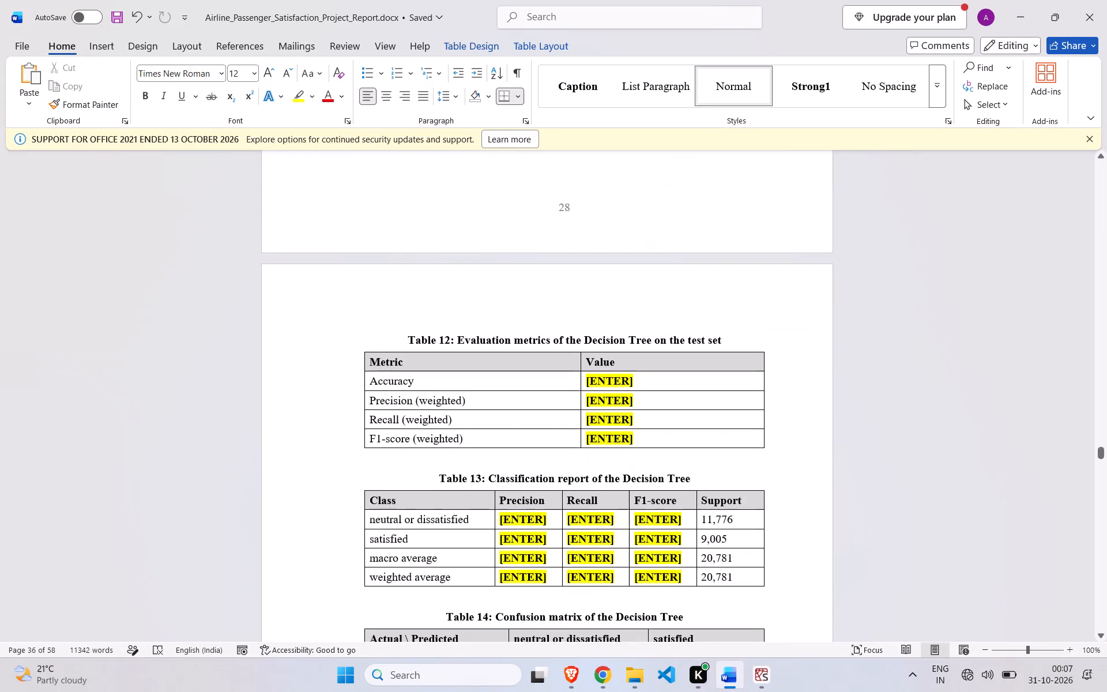
left_click_drag(645, 379, 582, 383)
key("BackSpace")
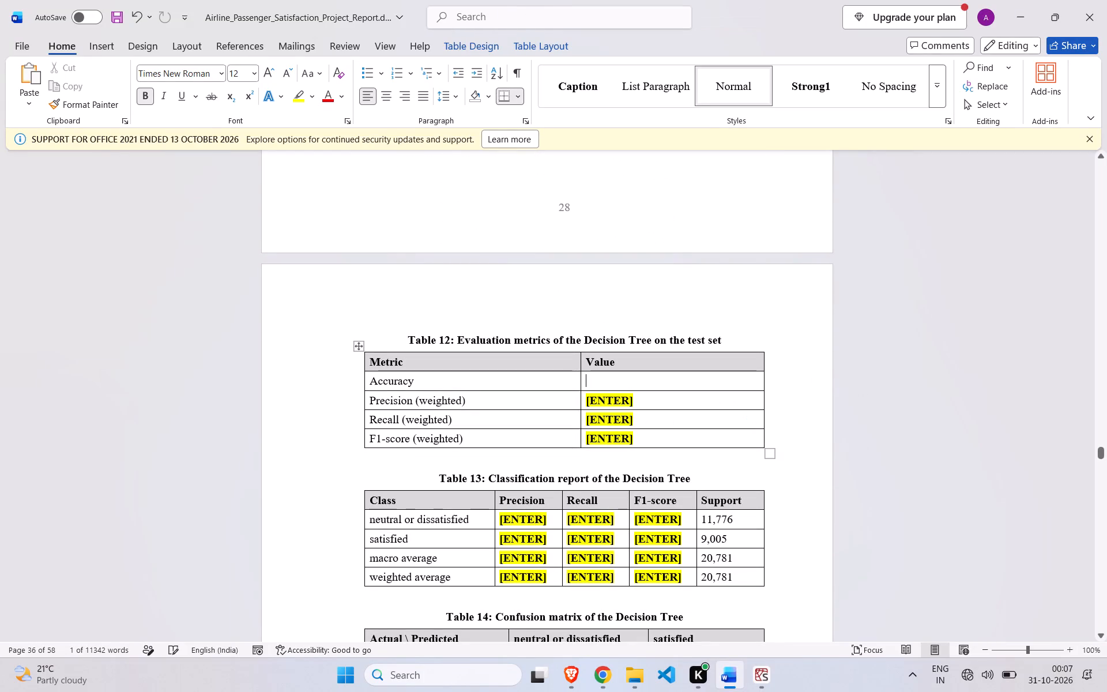
left_click_drag(641, 401, 590, 406)
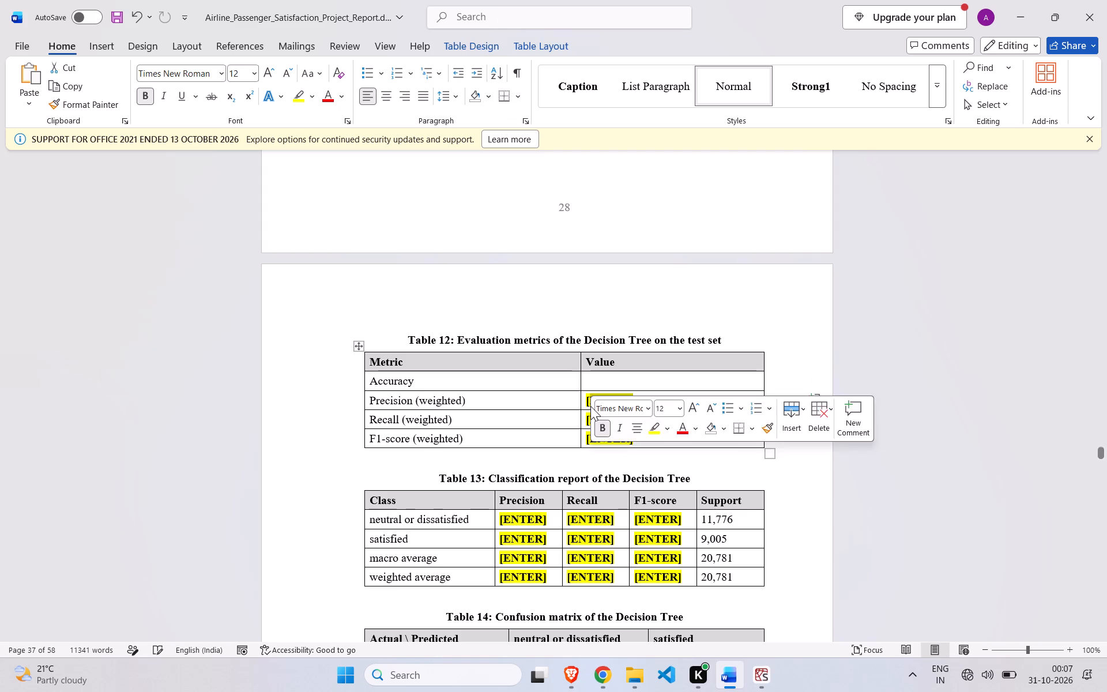
key("BackSpace")
key("BackSpace")
left_click_drag(643, 424, 608, 418)
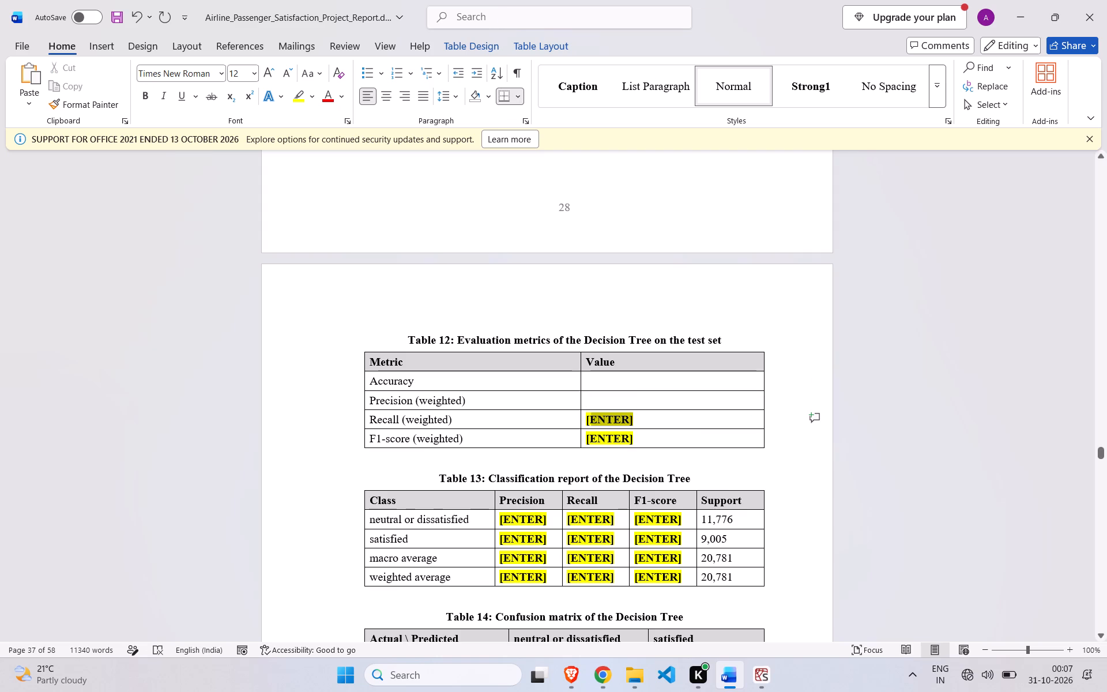
left_click_drag(608, 418, 590, 422)
key("BackSpace")
key("BackSpace")
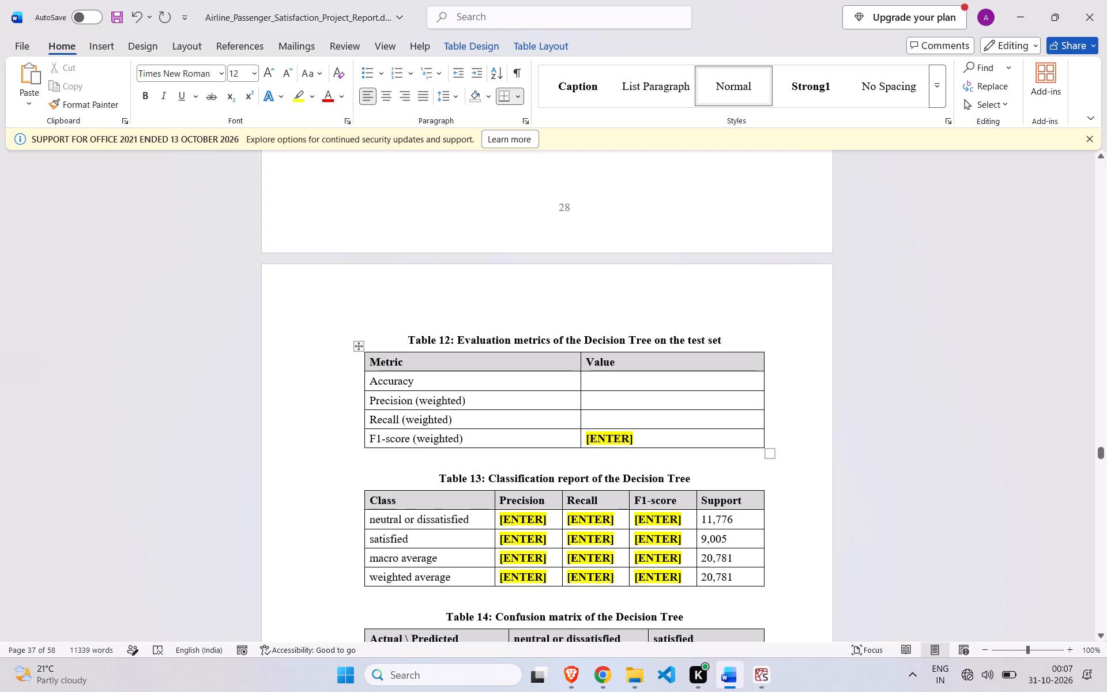
left_click_drag(641, 439, 588, 438)
key("BackSpace")
key("BackSpace")
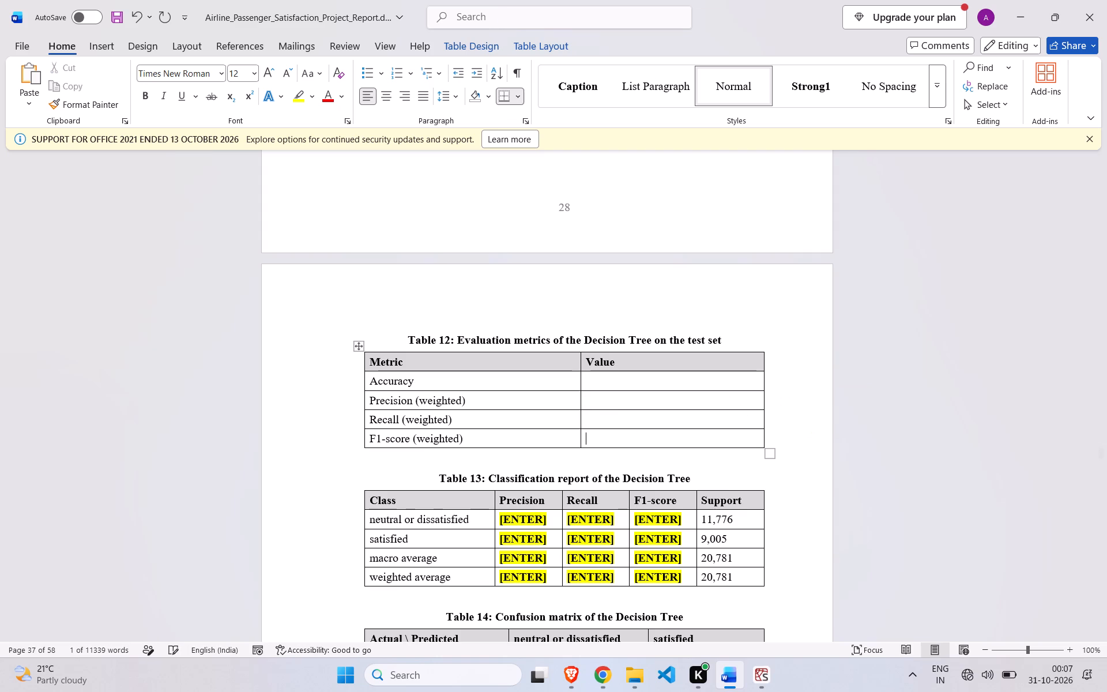
Switch to Spyder, clear the console and run the Step 11 Decision Tree code from the model2 definition through plt.show().
left_click(756, 673)
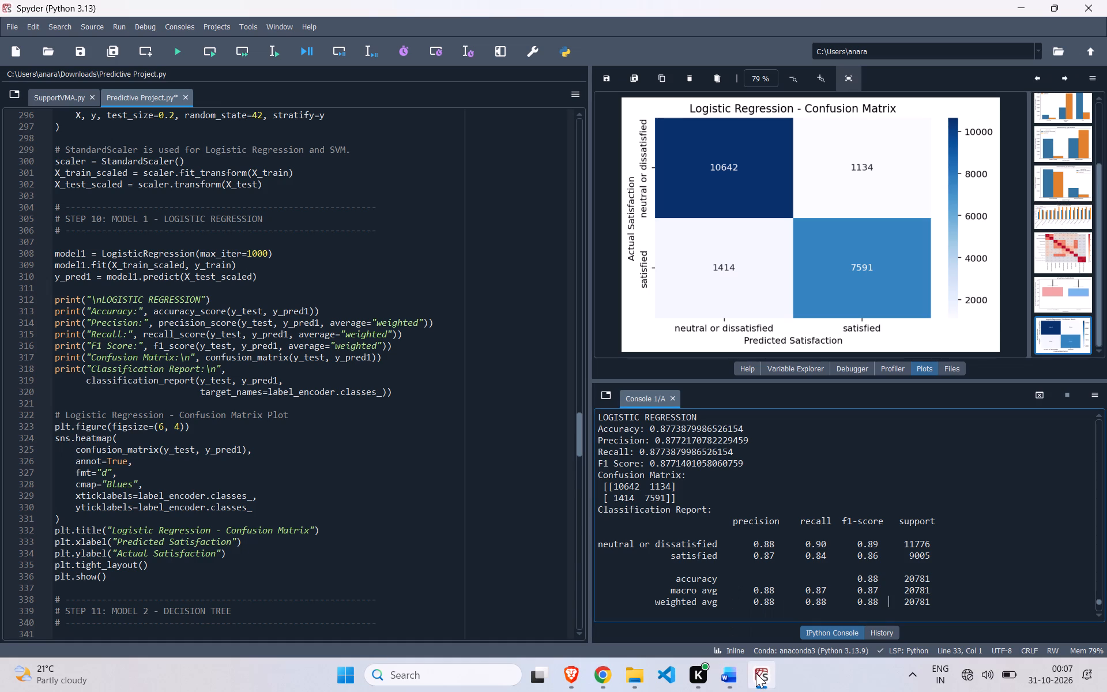
scroll(278, 470, "down", 4)
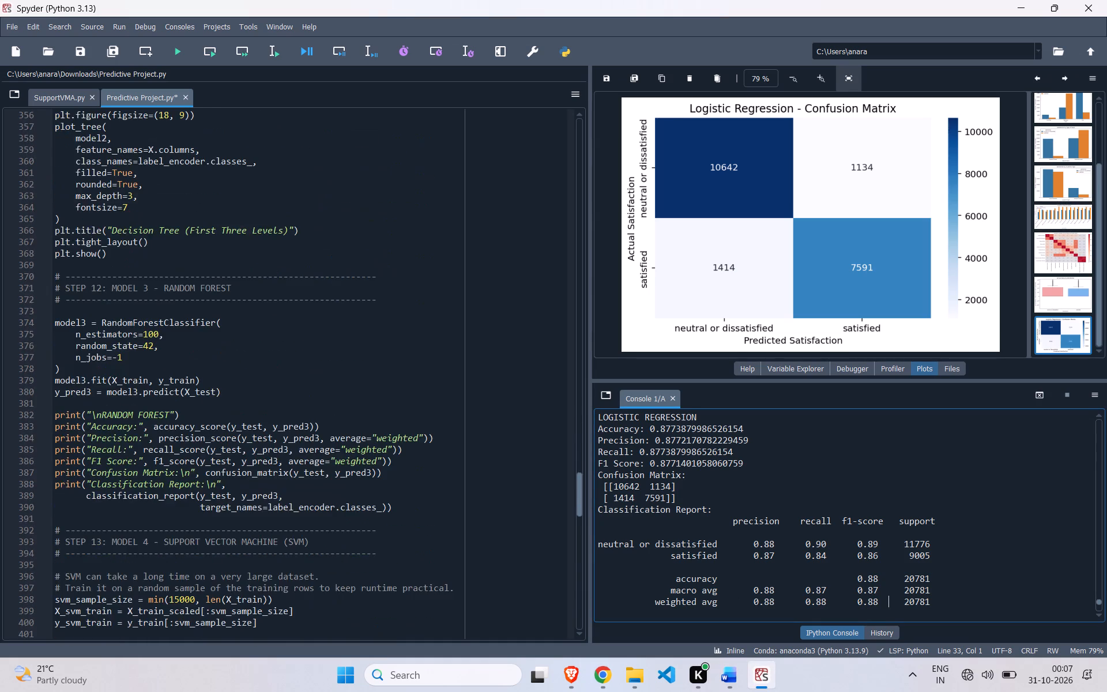
scroll(278, 470, "up", 2)
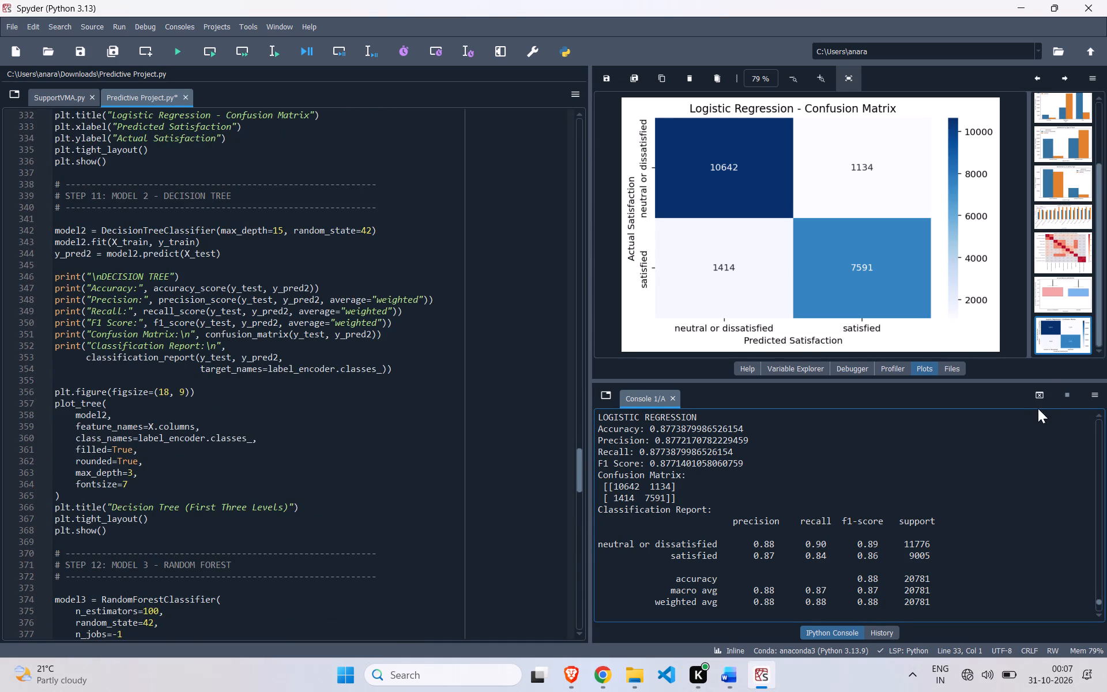
left_click(1045, 396)
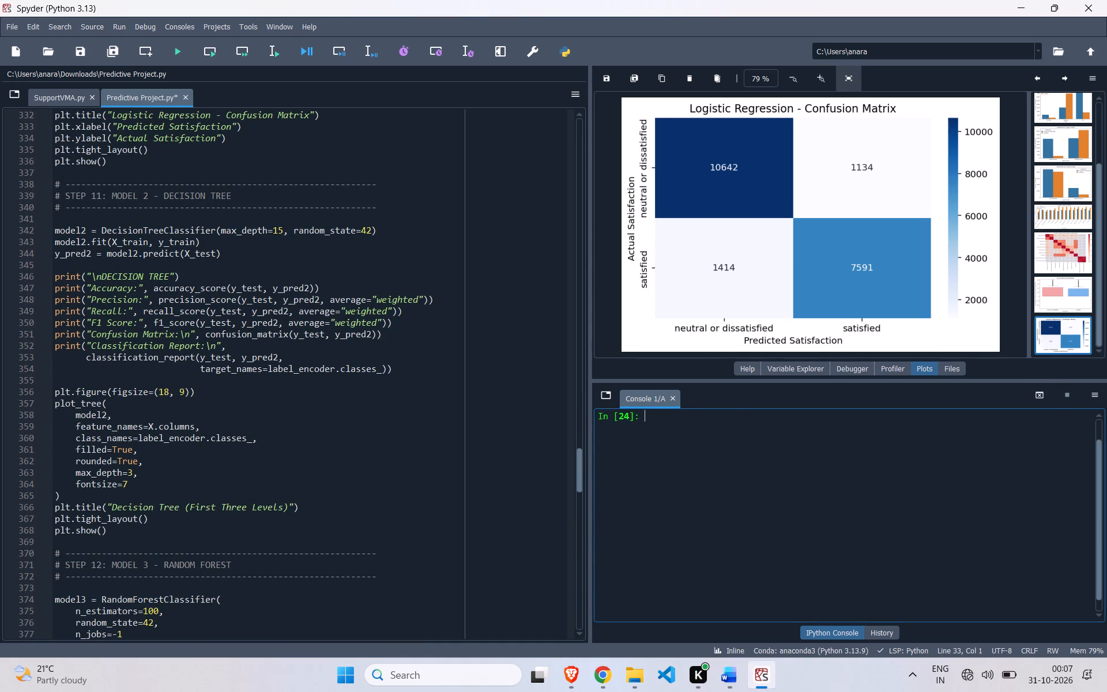
left_click_drag(111, 529, 29, 231)
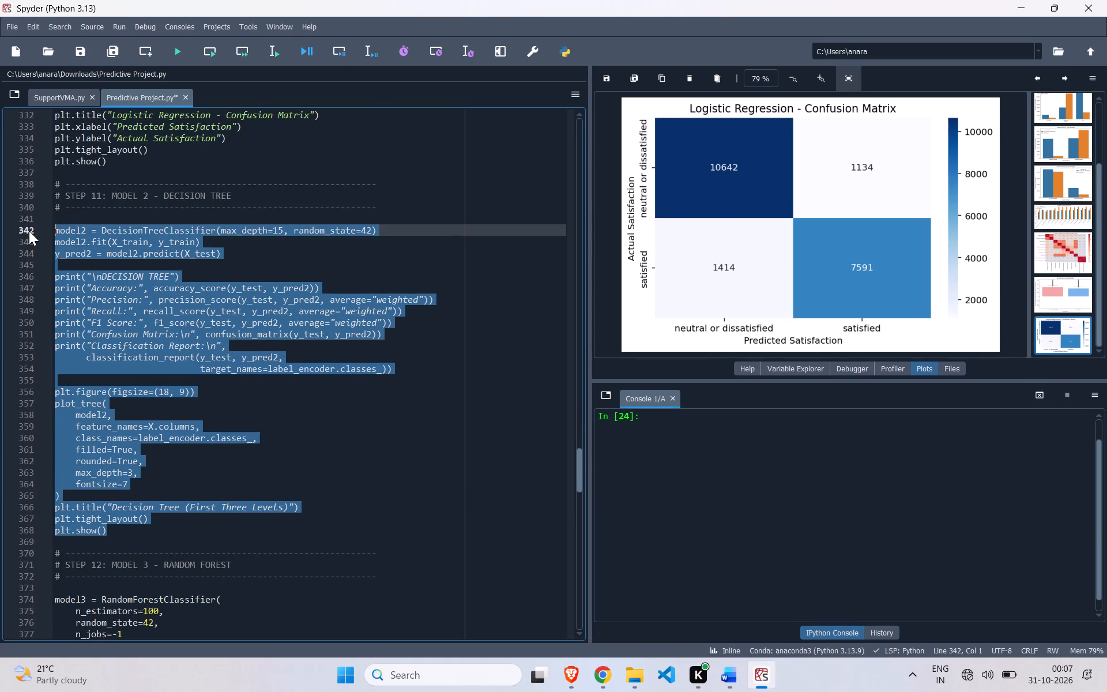
left_click(272, 50)
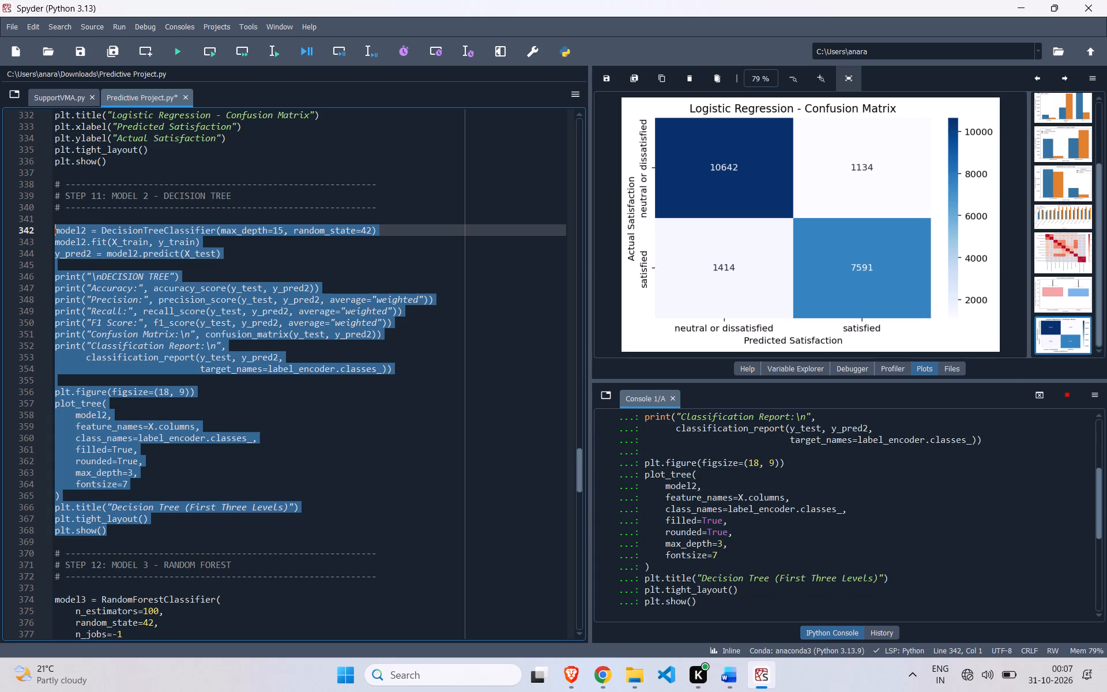
scroll(875, 493, "up", 1)
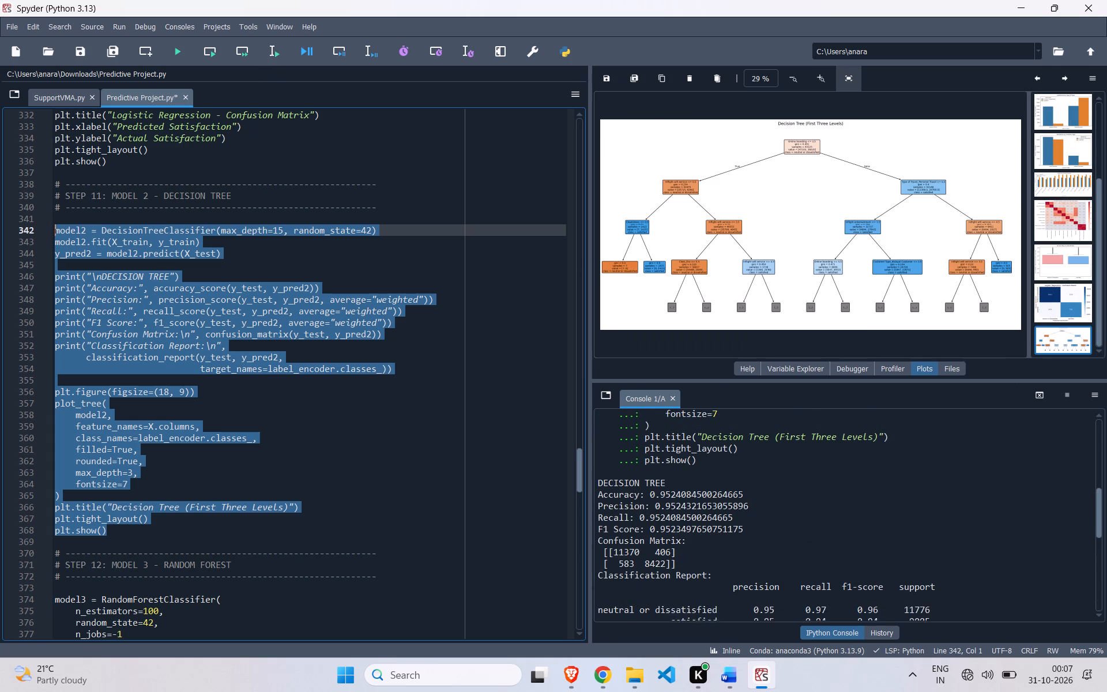
scroll(875, 493, "up", 1)
left_click(875, 493)
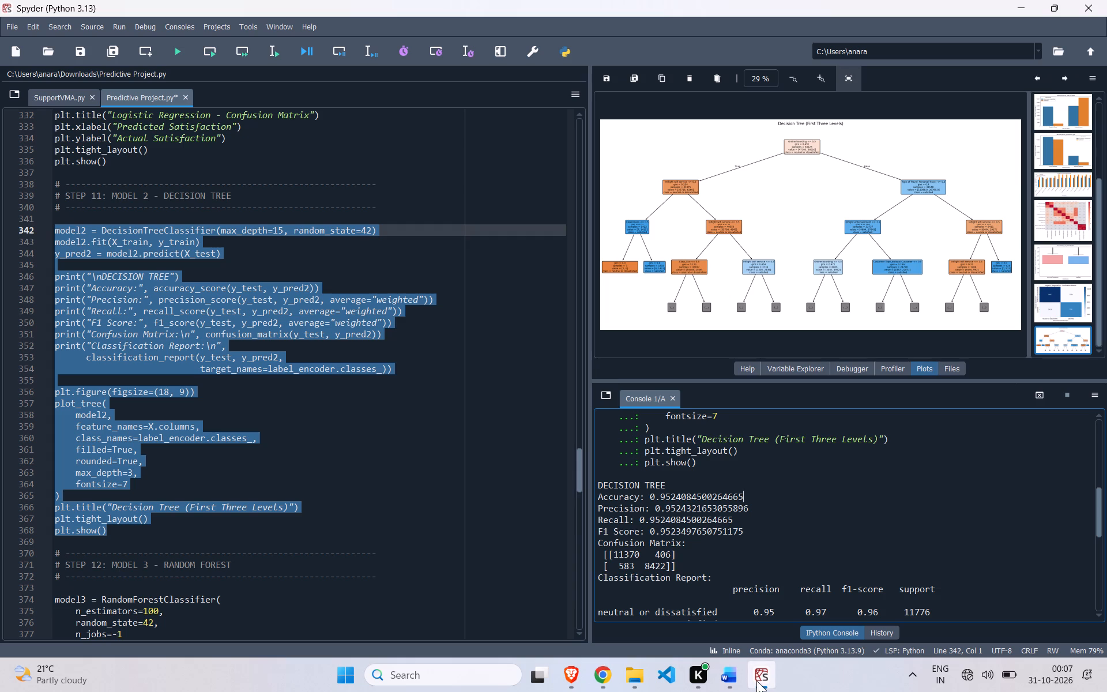
Back in the Word report, enter 0.95 for accuracy, weighted precision, weighted recall and weighted F1-score in Table 12.
left_click(724, 683)
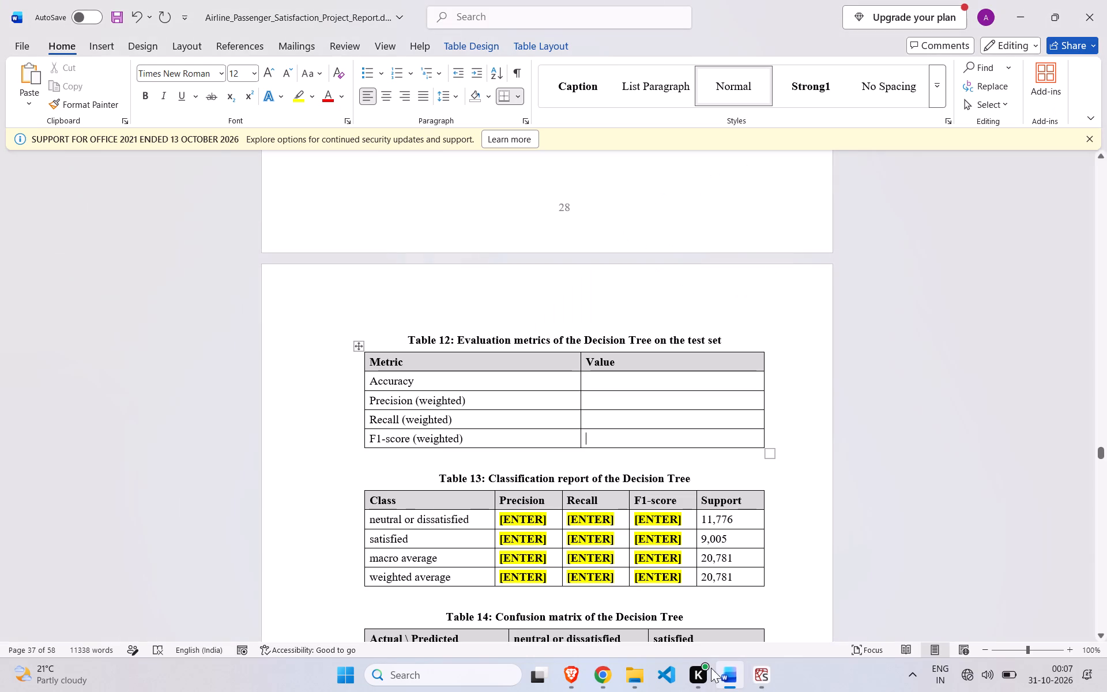
key("Up")
key("Up")
key("Up")
left_click(766, 675)
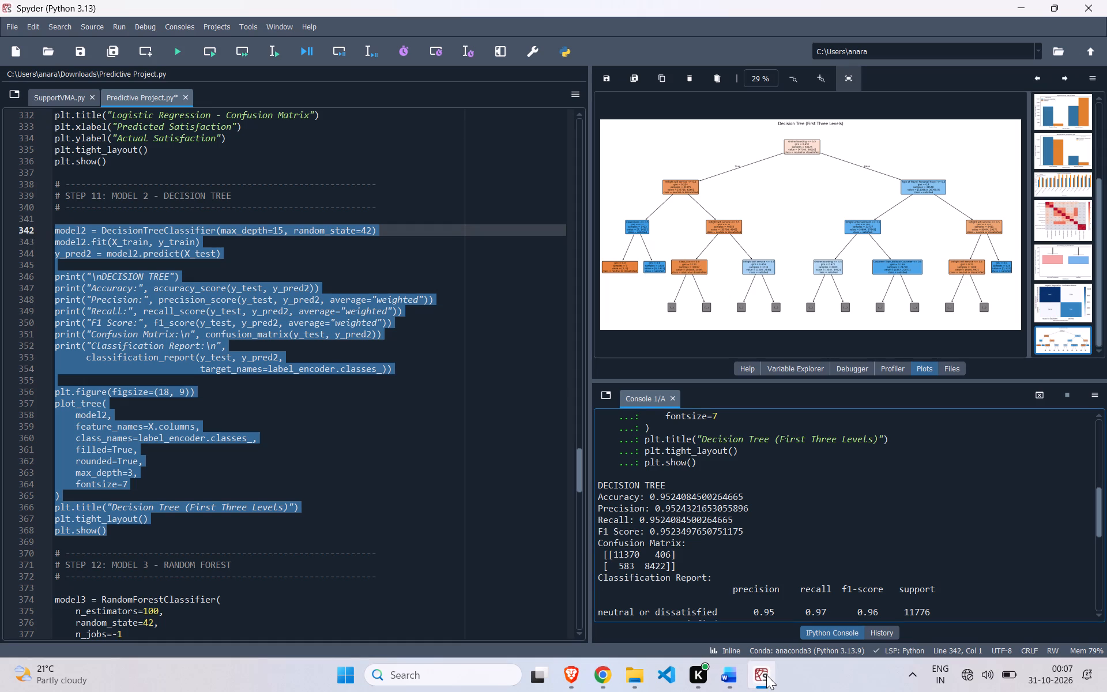
left_click(725, 676)
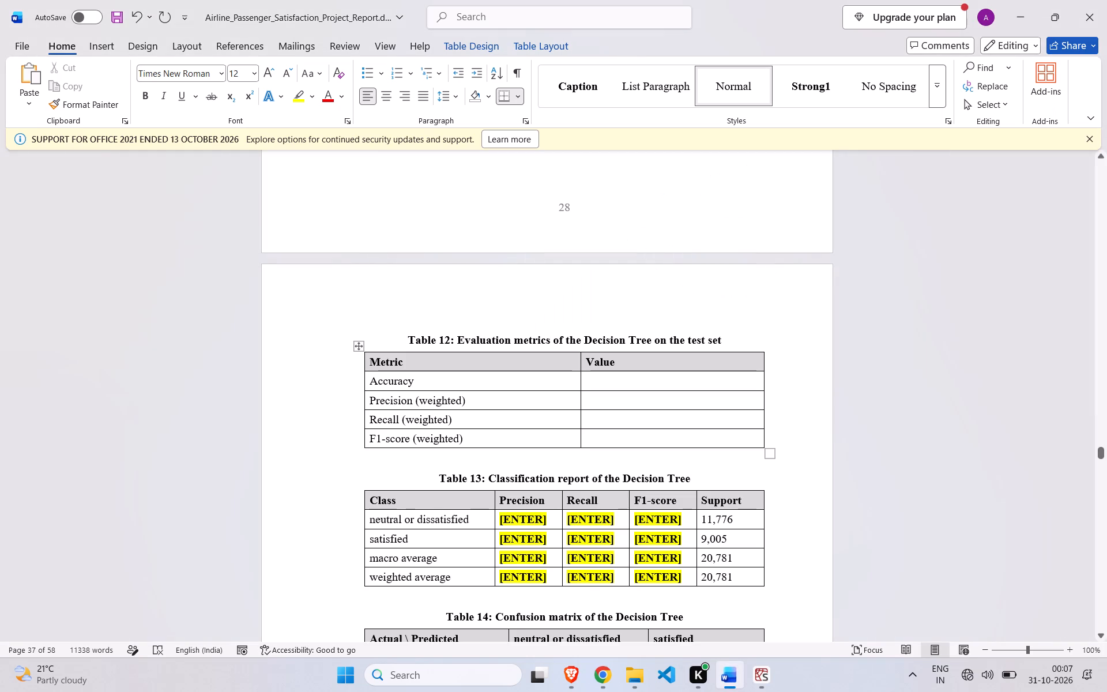
type("0.95")
key("Down")
type("0.95")
key("Down")
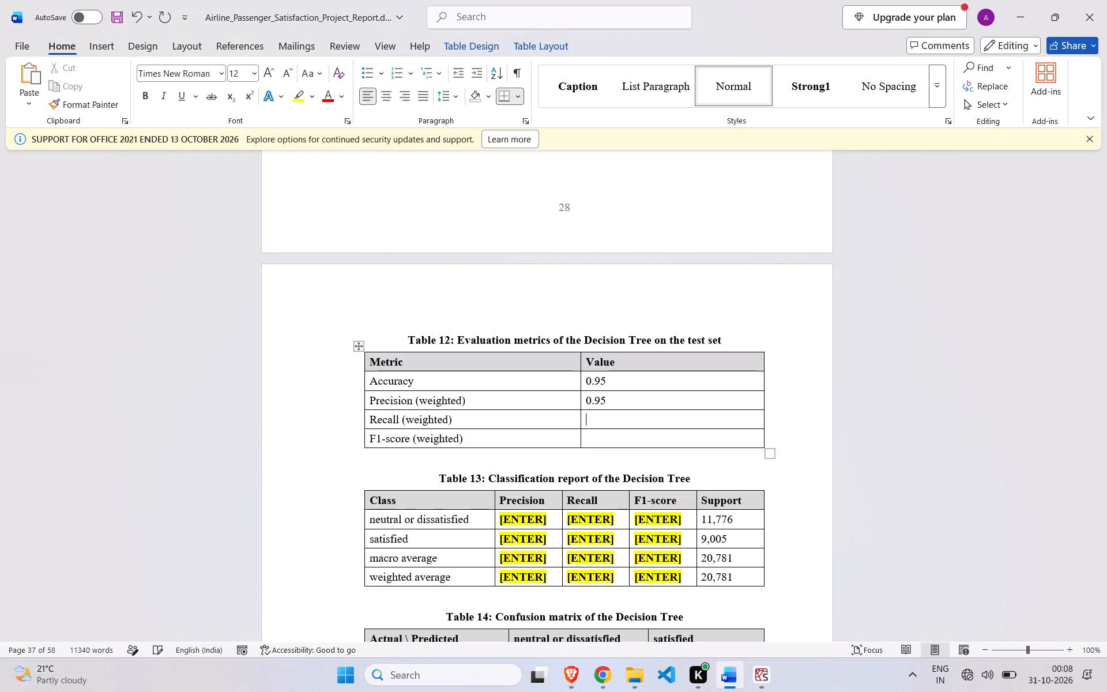
type("0.95")
key("Down")
type("0.95")
Clear the F1-score, recall and precision placeholders from the neutral or dissatisfied row of Table 13.
left_click_drag(682, 519, 636, 522)
key("BackSpace")
key("Left")
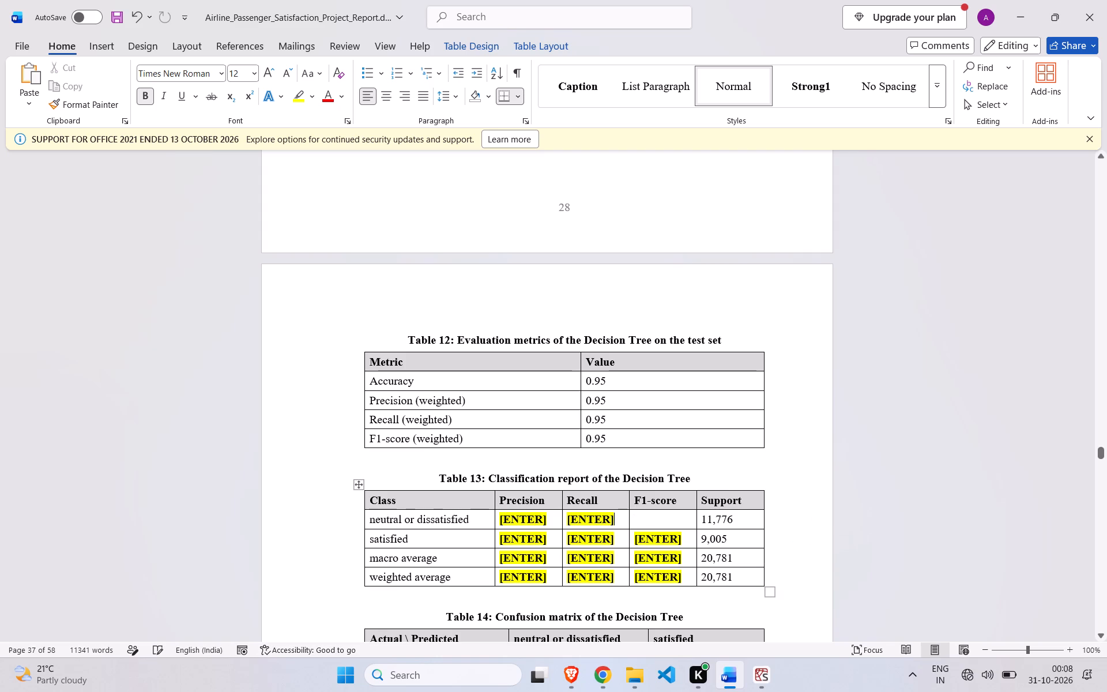
key("BackSpace")
key("BackSpace")
key("BackSpace")
key("BackSpace")
key("BackSpace")
key("BackSpace")
key("BackSpace")
key("Left")
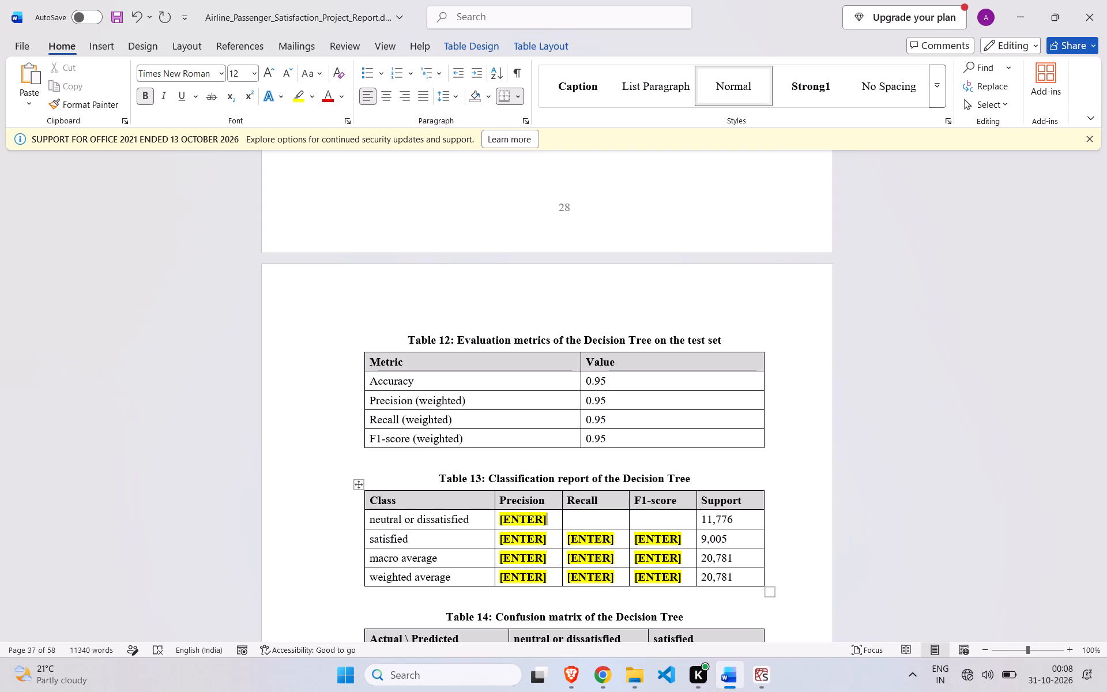
key("BackSpace")
key("BackSpace")
key("BackSpace")
key("BackSpace")
key("BackSpace")
key("BackSpace")
key("BackSpace")
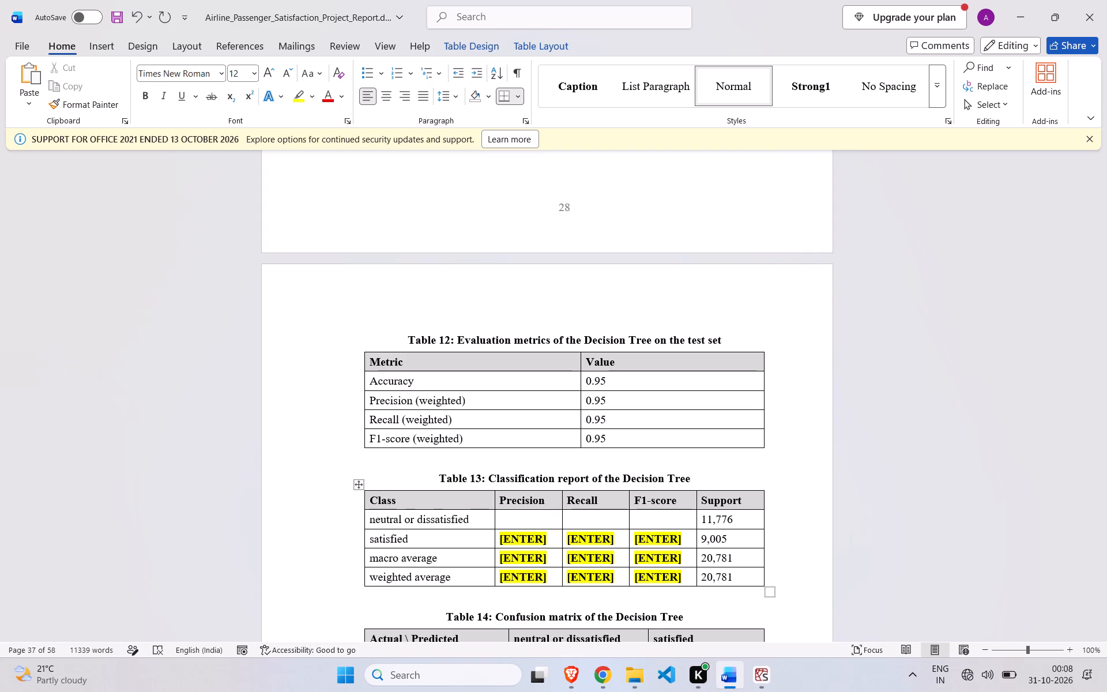
Clear the F1-score, recall and precision placeholders from the satisfied row of Table 13.
key("Down")
key("ctrl+Right")
key("ctrl+Right")
key("ctrl+Right")
key("ctrl+Right")
key("ctrl+Right")
key("ctrl+Right")
key("ctrl+Right")
key("ctrl+Right")
key("ctrl+Right")
key("ctrl+Right")
key("ctrl+Right")
key("BackSpace")
key("BackSpace")
key("BackSpace")
key("BackSpace")
key("BackSpace")
key("BackSpace")
key("BackSpace")
key("BackSpace")
key("BackSpace")
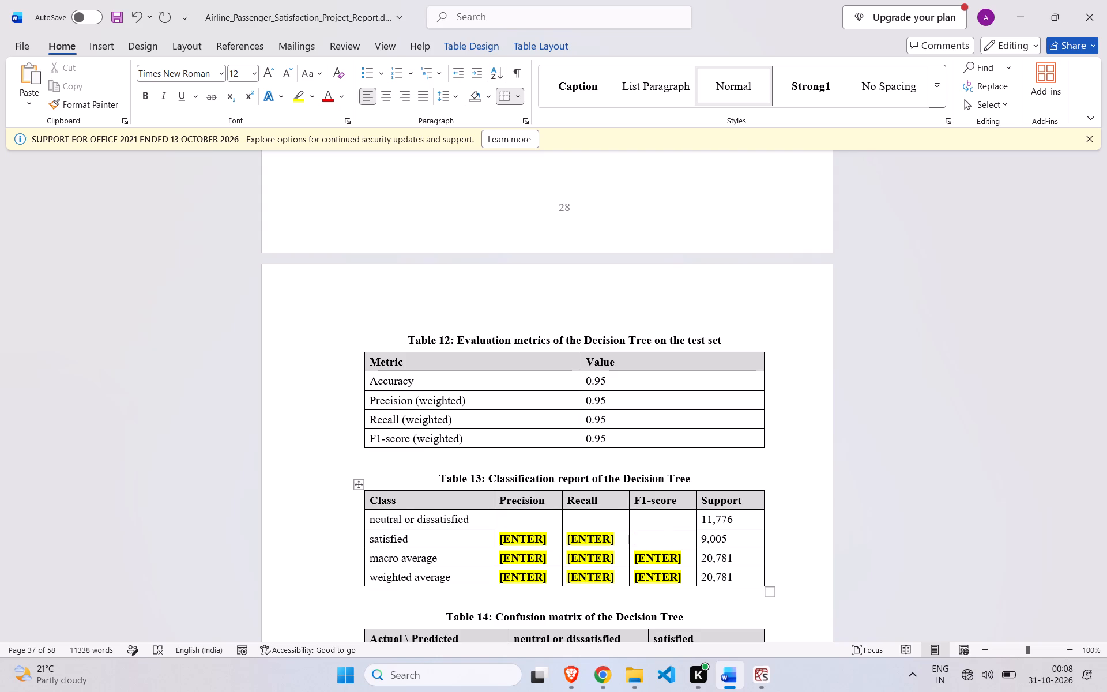
key("Left")
key("BackSpace")
key("BackSpace")
key("BackSpace")
key("BackSpace")
key("BackSpace")
key("BackSpace")
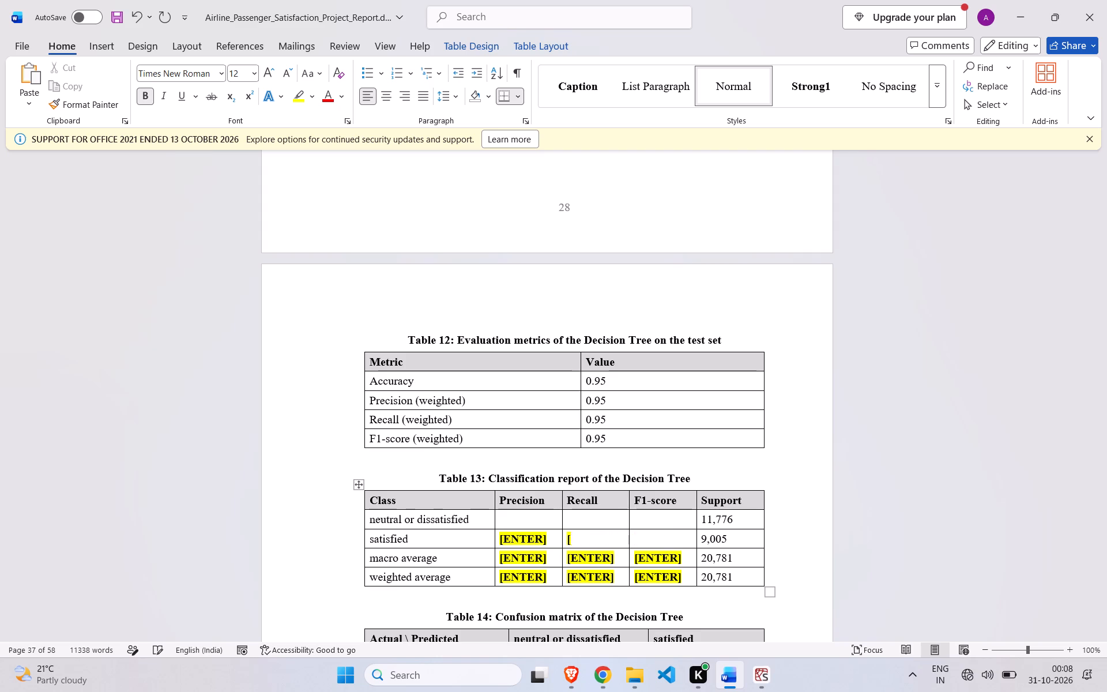
key("BackSpace")
key("Left")
key("BackSpace")
key("BackSpace")
key("BackSpace")
key("BackSpace")
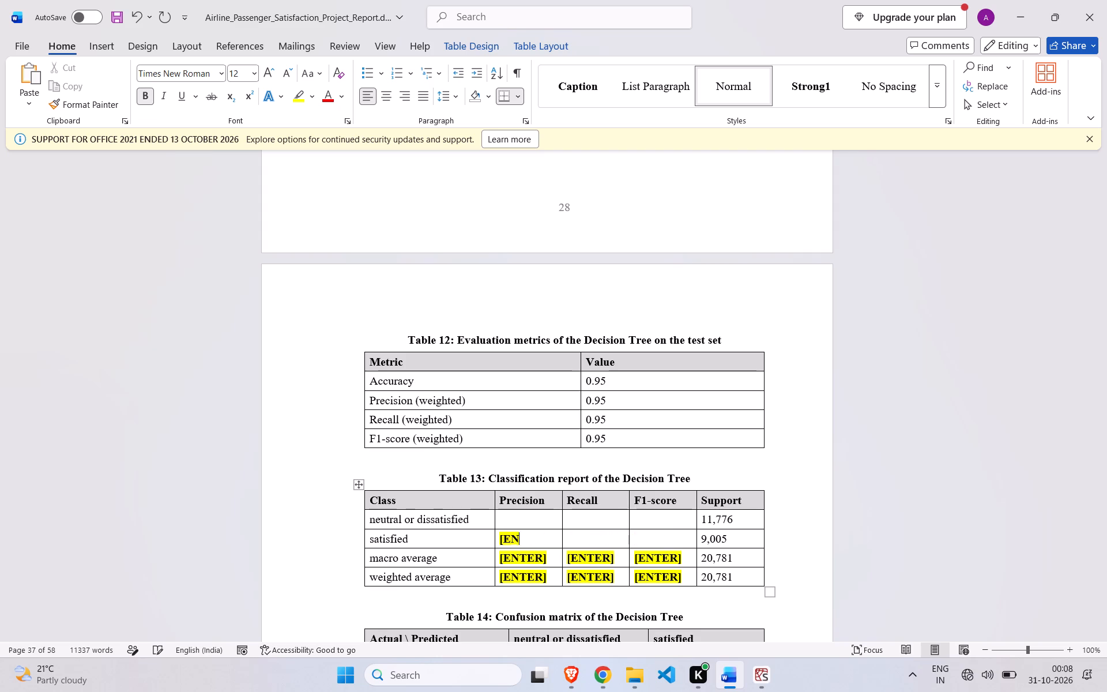
key("BackSpace")
key("BackSpace")
key("BackSpace")
Clear the F1-score, recall and precision placeholders from the macro average row of Table 13.
left_click(694, 554)
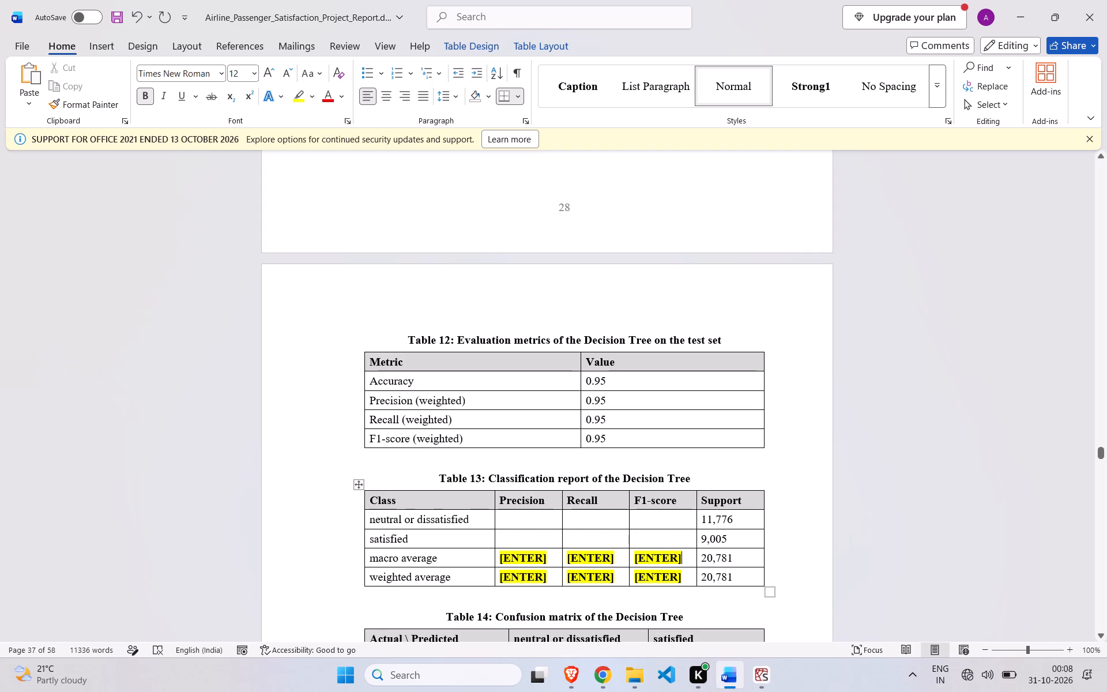
key("BackSpace")
key("BackSpace")
key("BackSpace")
key("BackSpace")
key("BackSpace")
key("BackSpace")
key("BackSpace")
key("Left")
key("BackSpace")
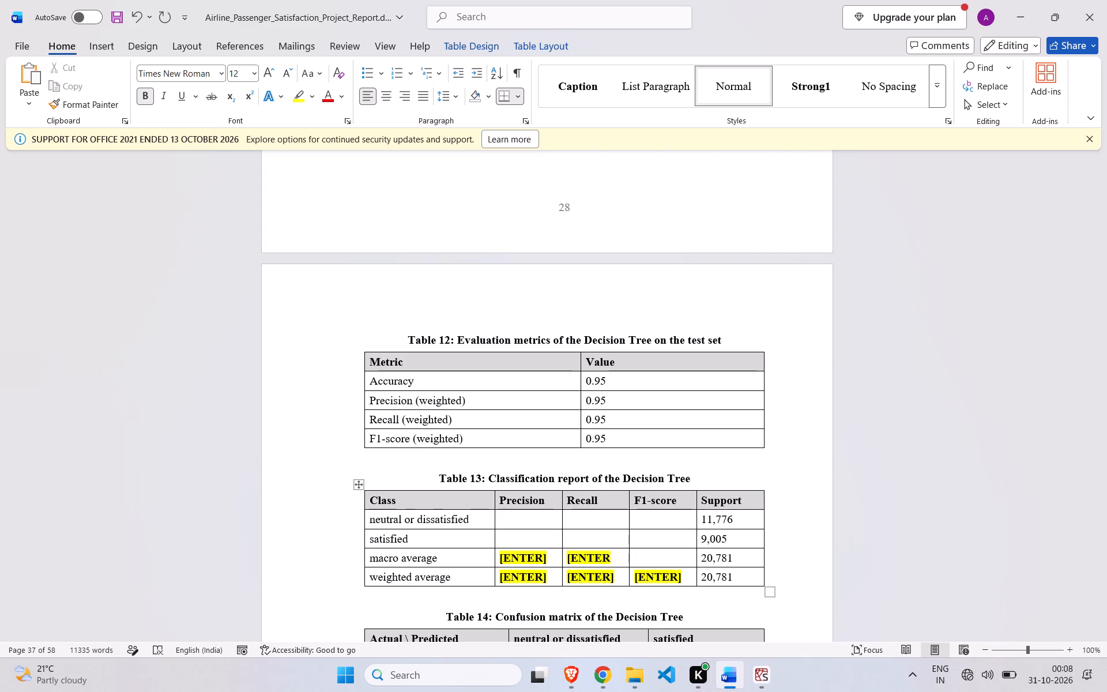
key("BackSpace")
key("BackSpace")
key("BackSpace")
key("BackSpace")
key("BackSpace")
key("BackSpace")
key("Left")
key("BackSpace")
key("BackSpace")
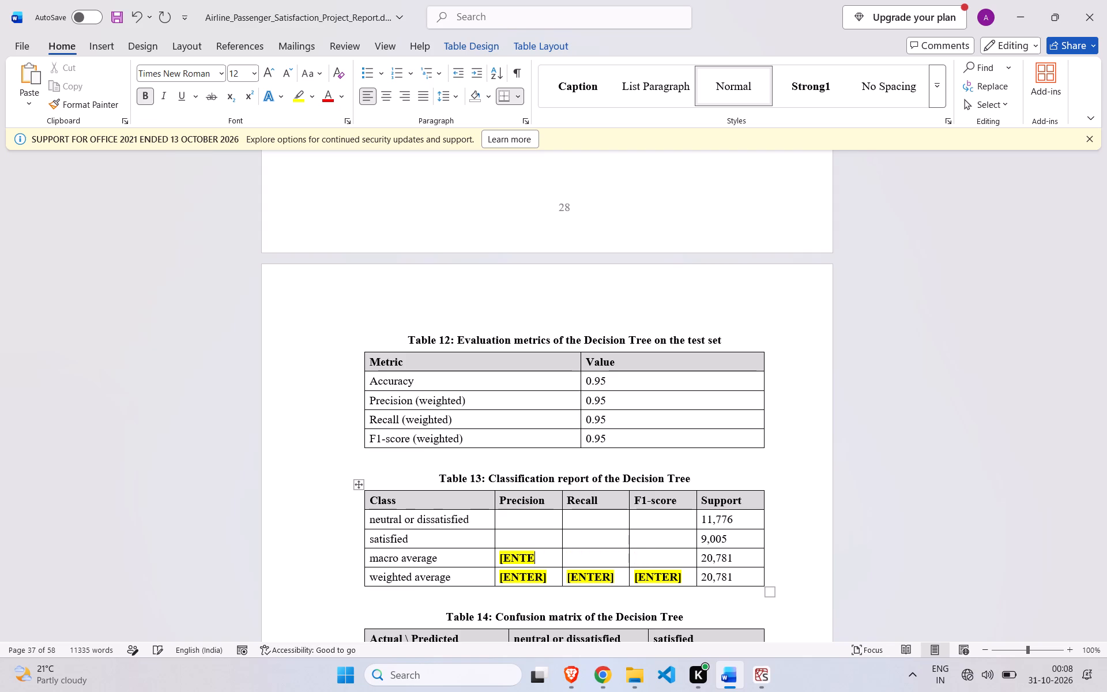
key("BackSpace")
key("BackSpace")
key("BackSpace")
key("BackSpace")
key("BackSpace")
Clear the F1-score, recall and precision placeholders from the weighted average row of Table 13.
key("Down")
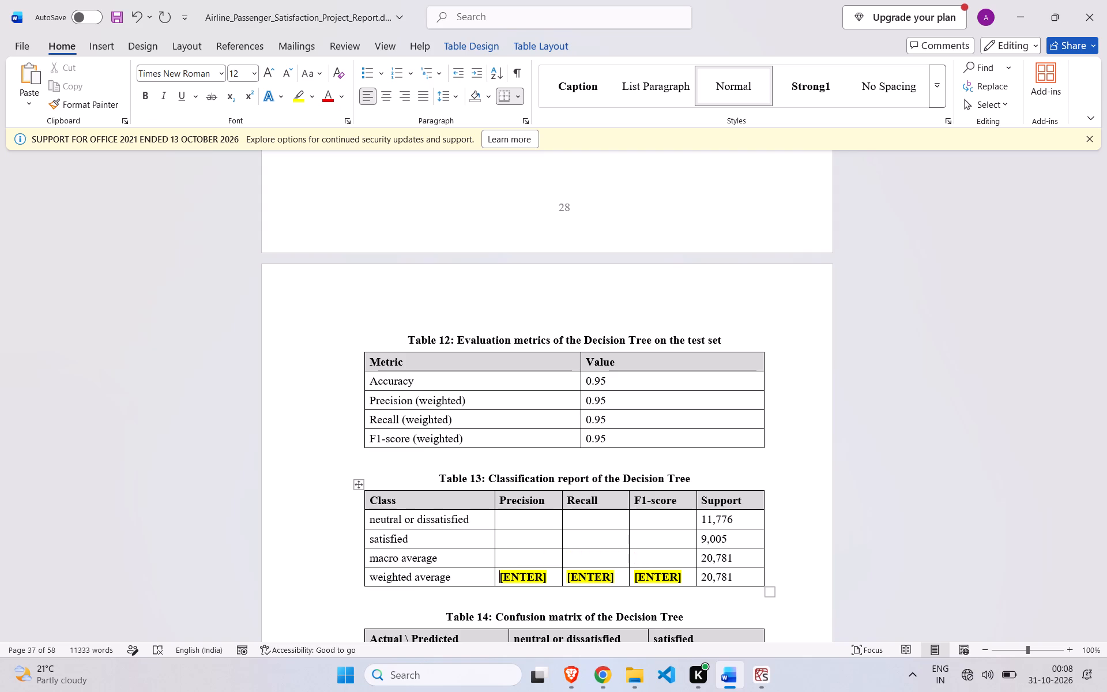
key("ctrl+Right")
key("ctrl+Right")
key("ctrl+Right")
key("ctrl+Right")
key("ctrl+Right")
key("ctrl+Right")
key("ctrl+Right")
key("ctrl+Right")
key("ctrl+Right")
key("ctrl+Right")
key("ctrl+Right")
key("BackSpace")
key("BackSpace")
key("BackSpace")
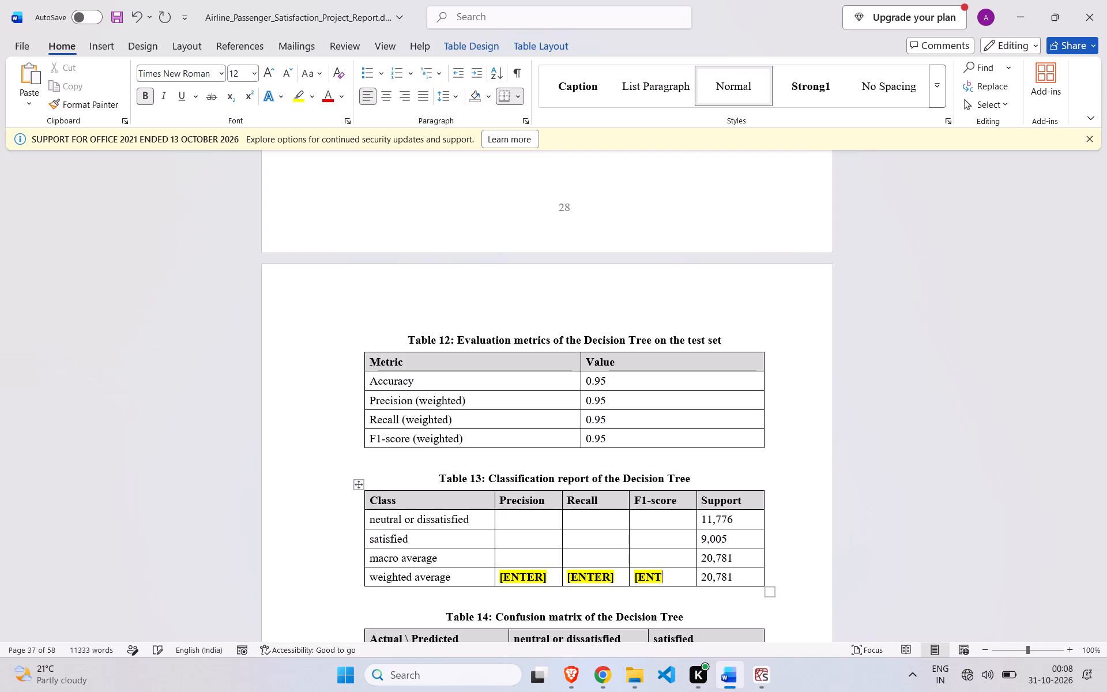
key("BackSpace")
key("BackSpace")
key("BackSpace")
key("BackSpace")
key("Left")
key("BackSpace")
key("BackSpace")
key("BackSpace")
key("BackSpace")
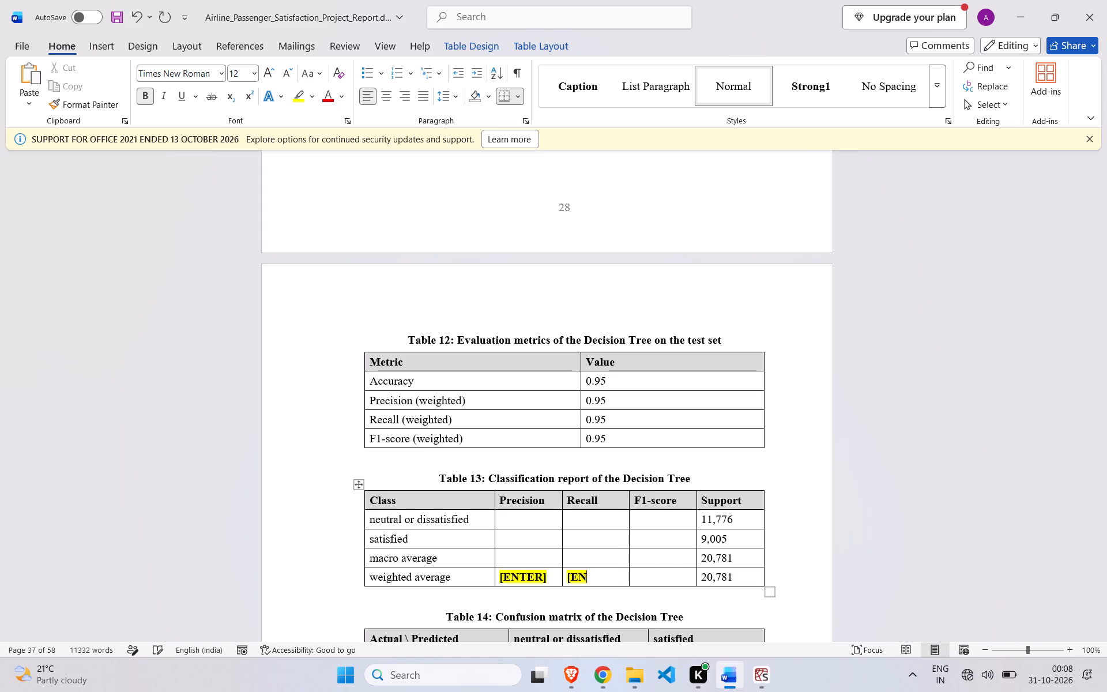
key("BackSpace")
key("BackSpace")
key("BackSpace")
key("Left")
key("BackSpace")
key("BackSpace")
key("BackSpace")
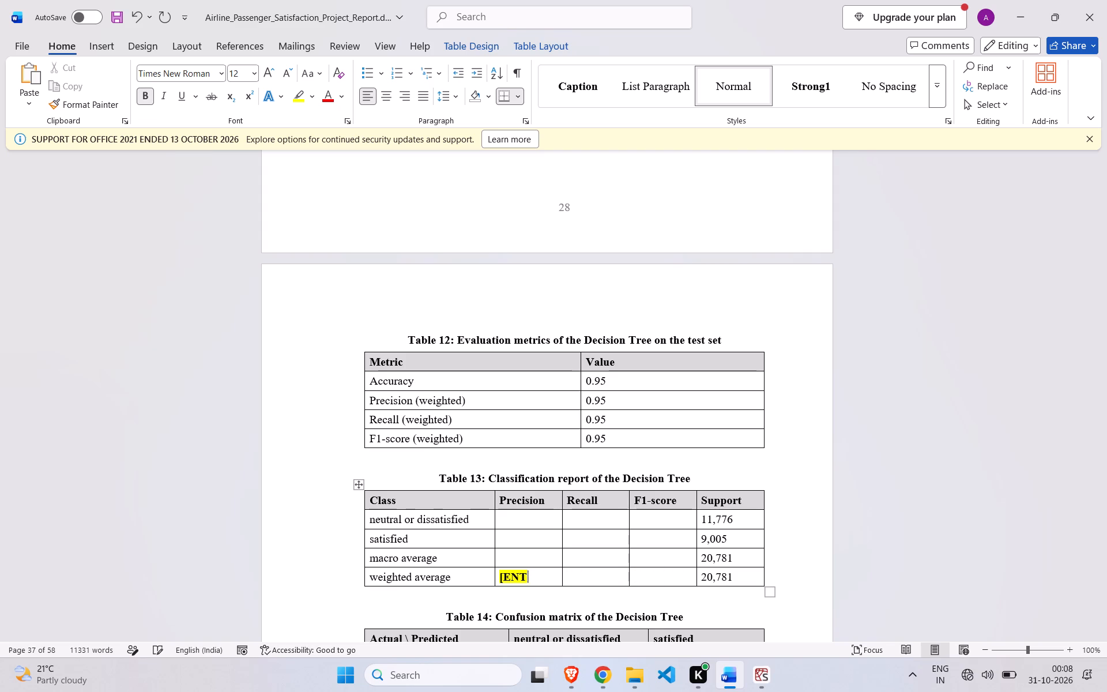
key("BackSpace")
key("BackSpace")
key("BackSpace")
key("BackSpace")
Switch to Spyder and copy the neutral or dissatisfied precision, recall and F1-score values from the Decision Tree classification report.
scroll(706, 527, "down", 1)
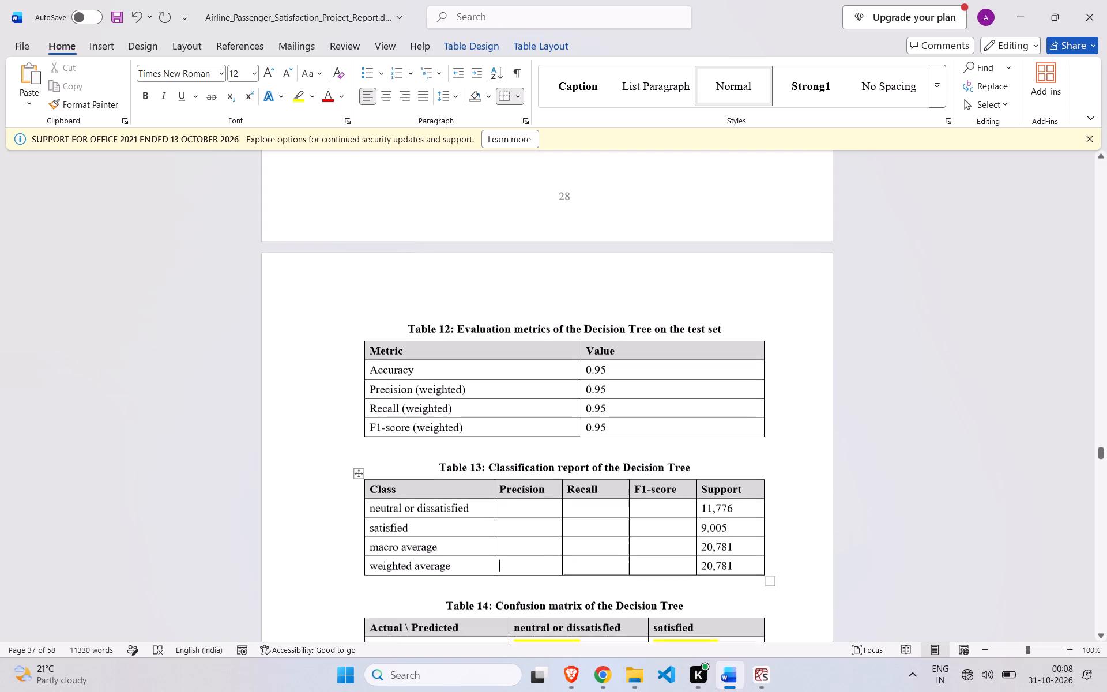
scroll(706, 527, "down", 1)
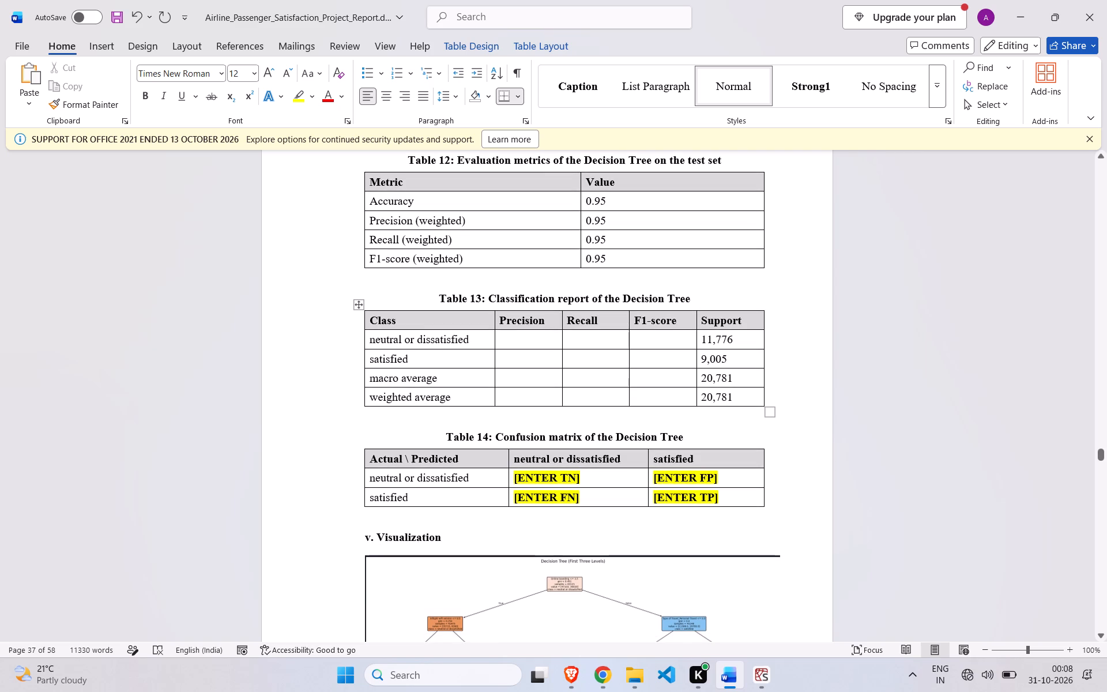
left_click(753, 670)
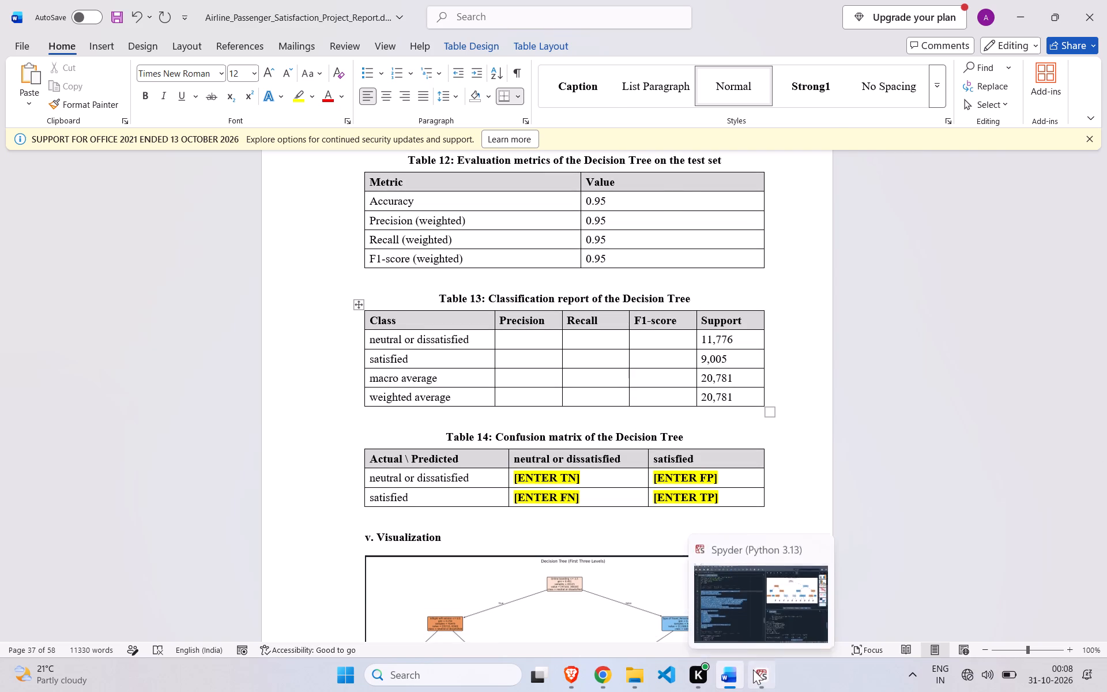
left_click(430, 426)
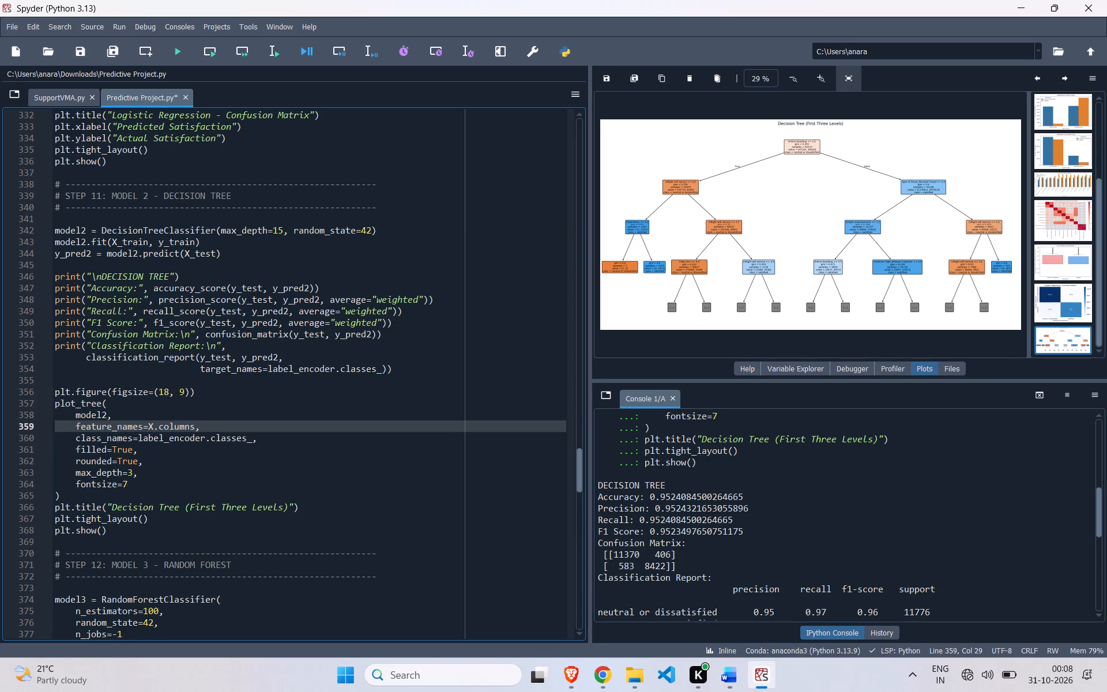
scroll(639, 547, "down", 1)
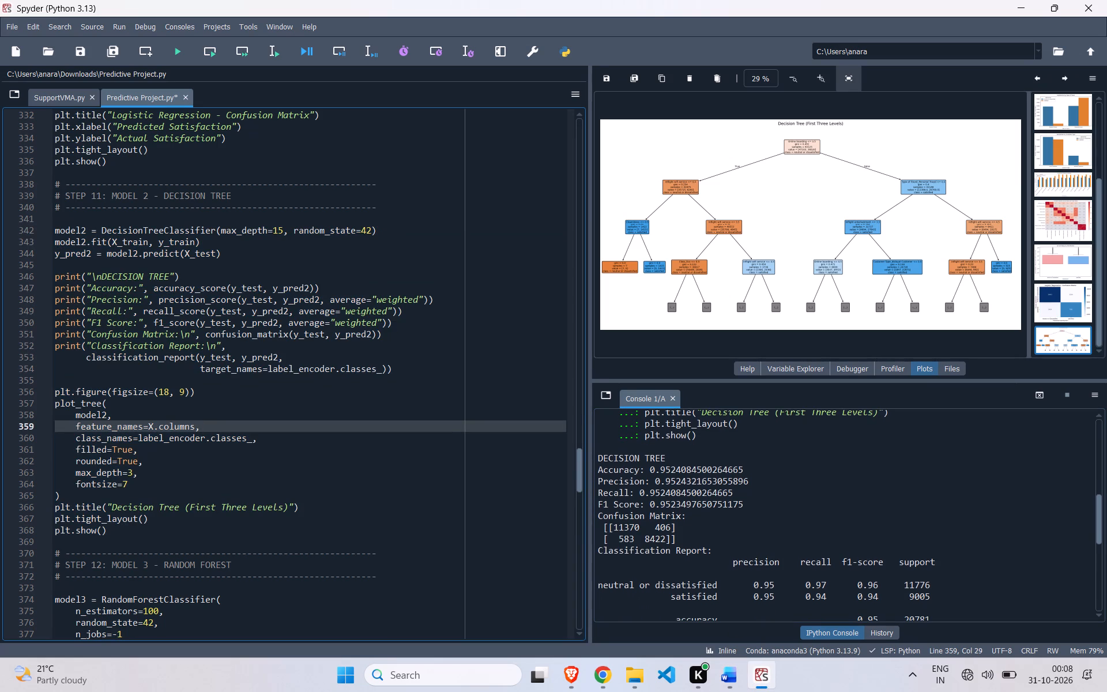
scroll(639, 547, "down", 1)
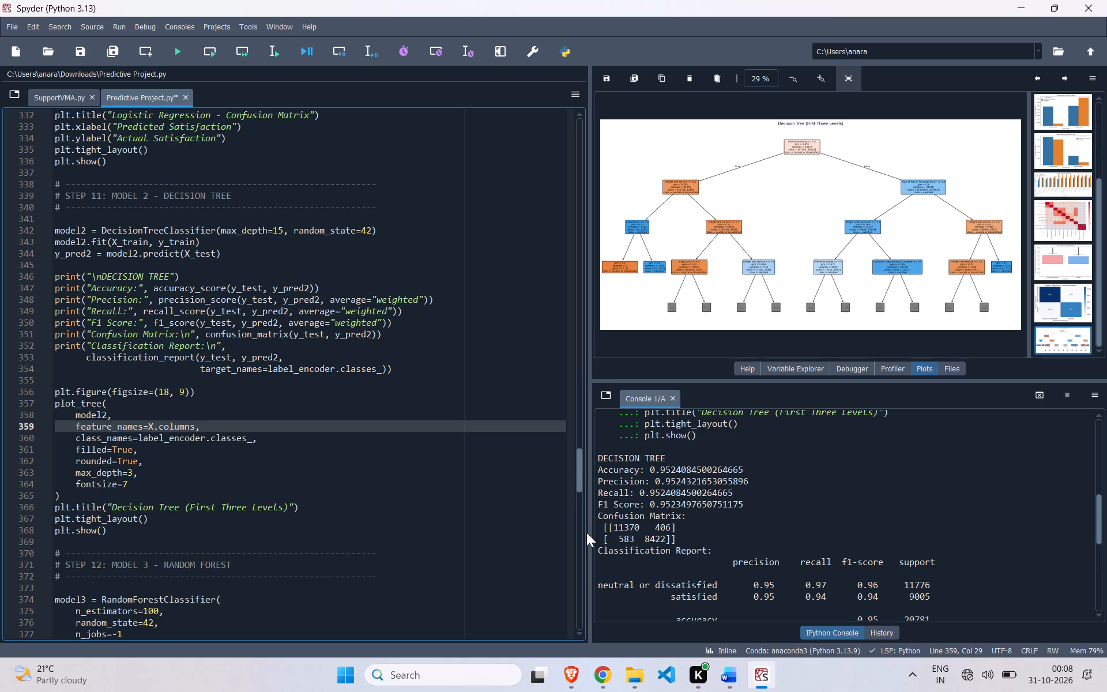
scroll(687, 554, "down", 1)
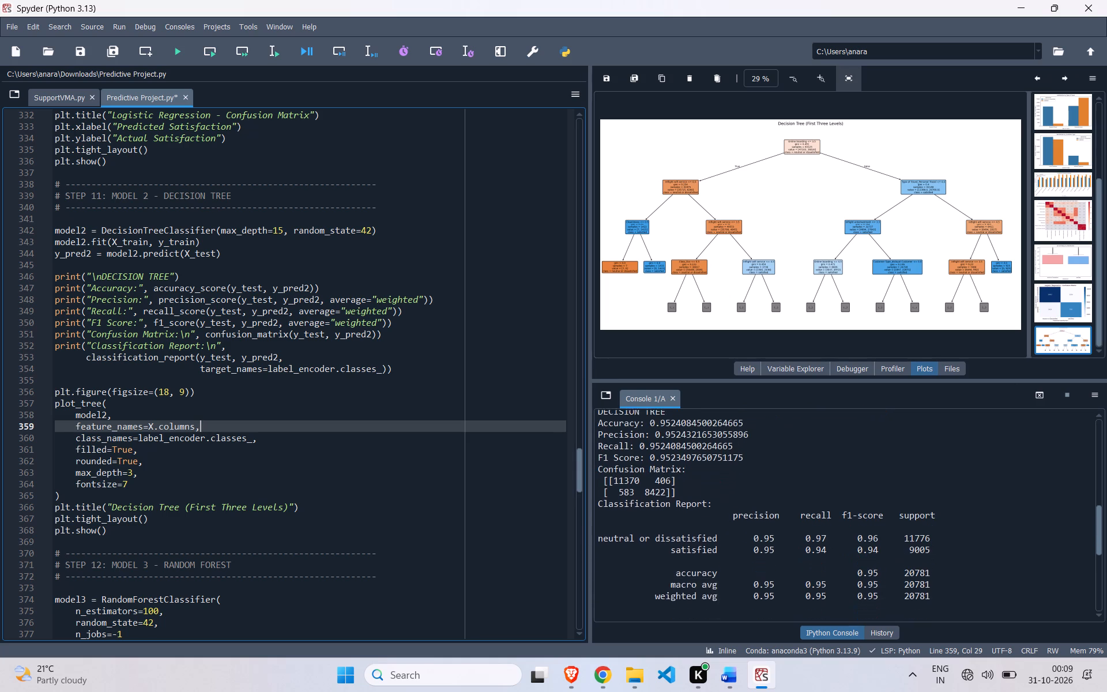
scroll(687, 554, "down", 2)
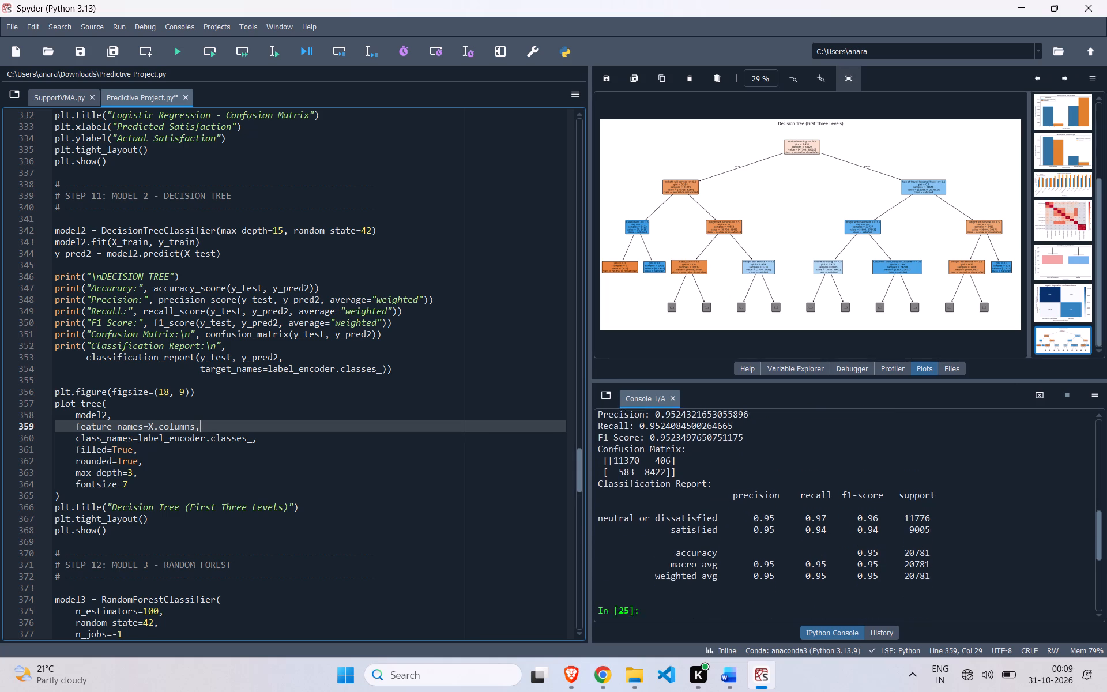
scroll(661, 529, "down", 1)
scroll(661, 529, "up", 1)
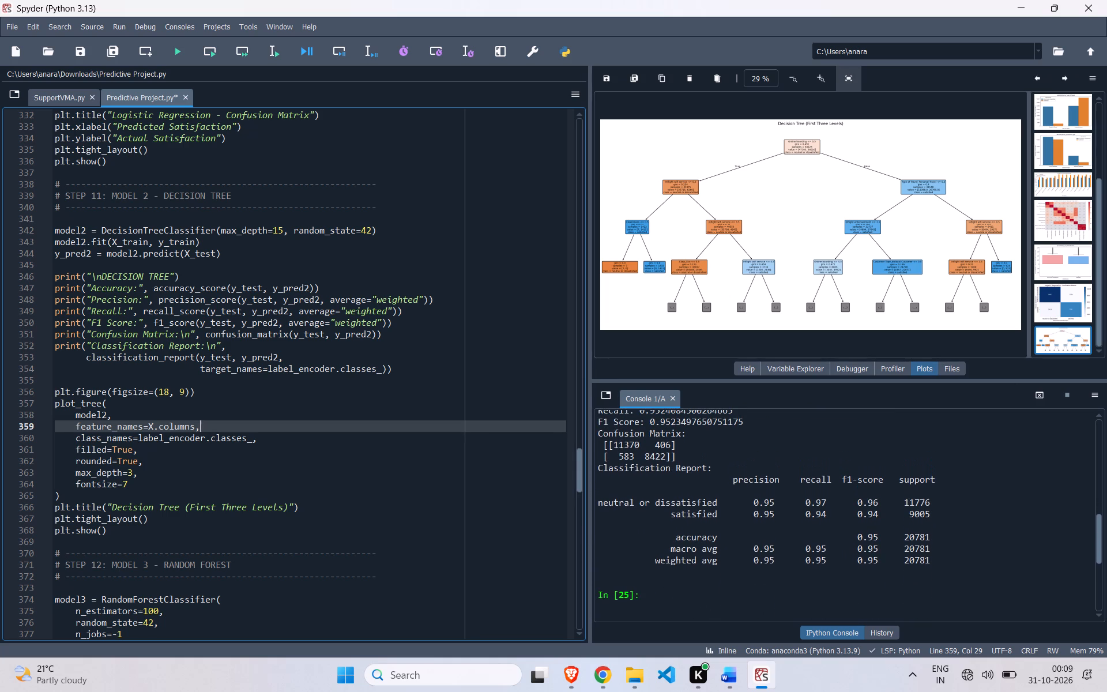
left_click_drag(748, 501, 886, 502)
key("ctrl+c")
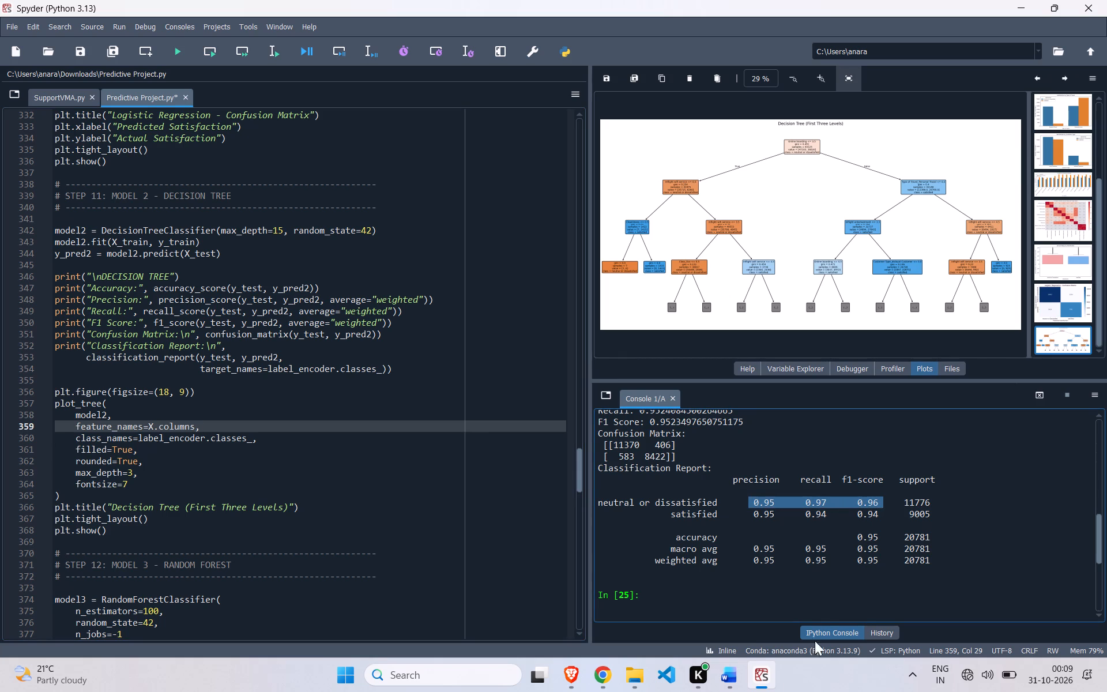
In Word, paste the copied values into Table 13's neutral or dissatisfied precision cell, and enter 0.96 for F1-score and 0.97 for recall.
left_click(733, 682)
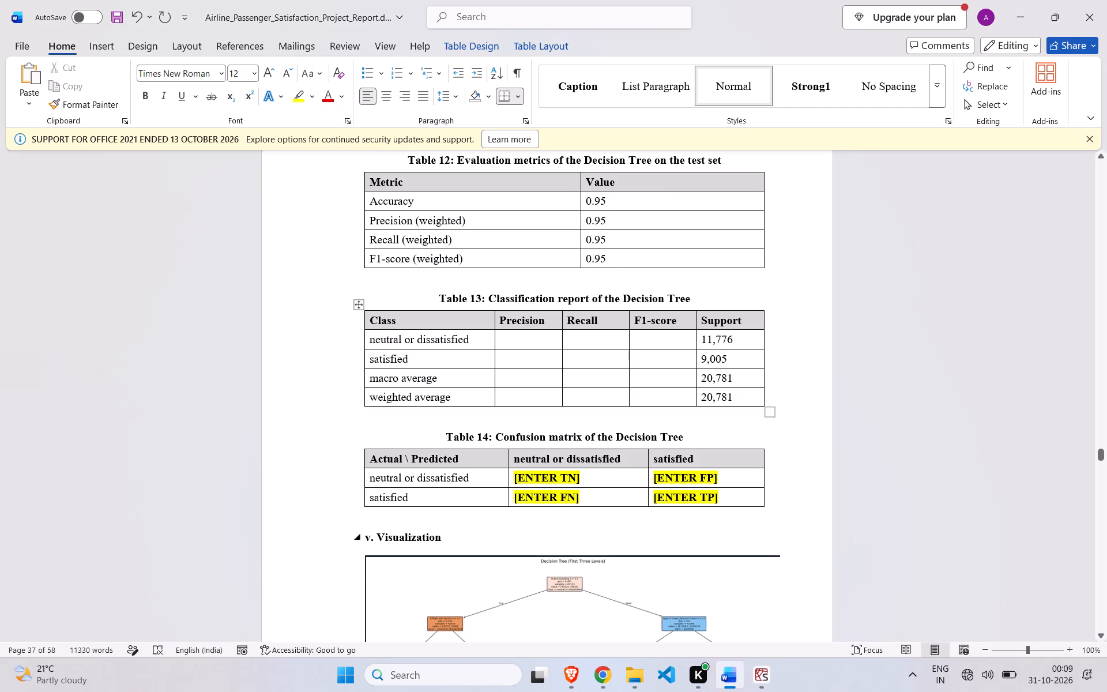
left_click(519, 335)
key("ctrl+v")
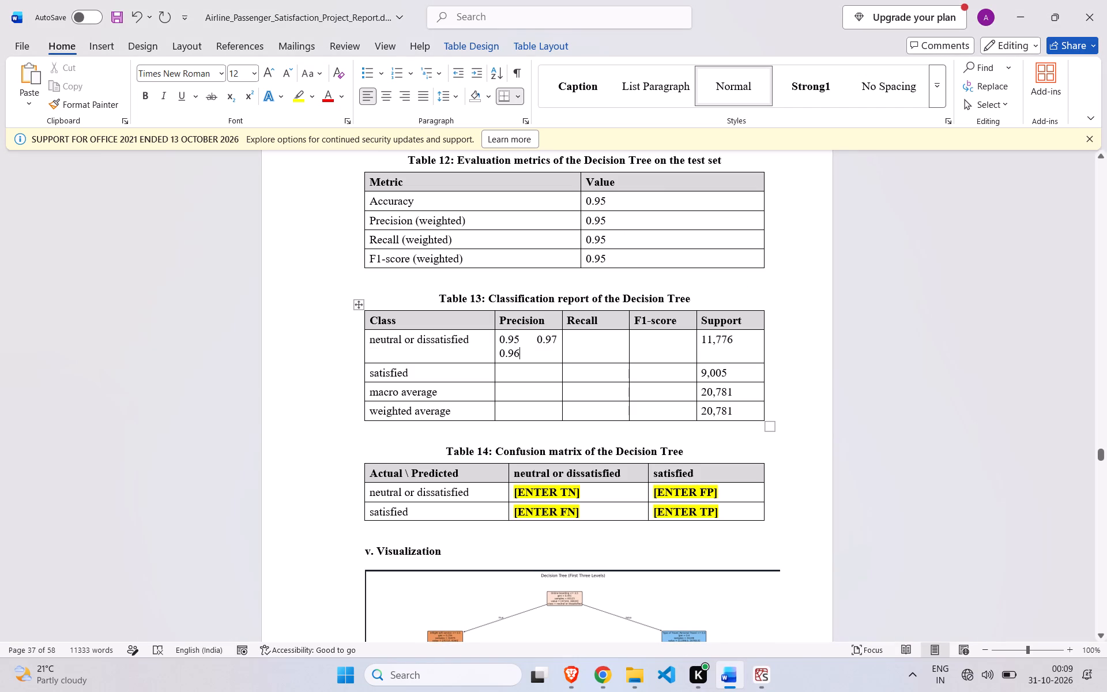
left_click(660, 346)
type("0.96")
left_click(590, 345)
type("0.97")
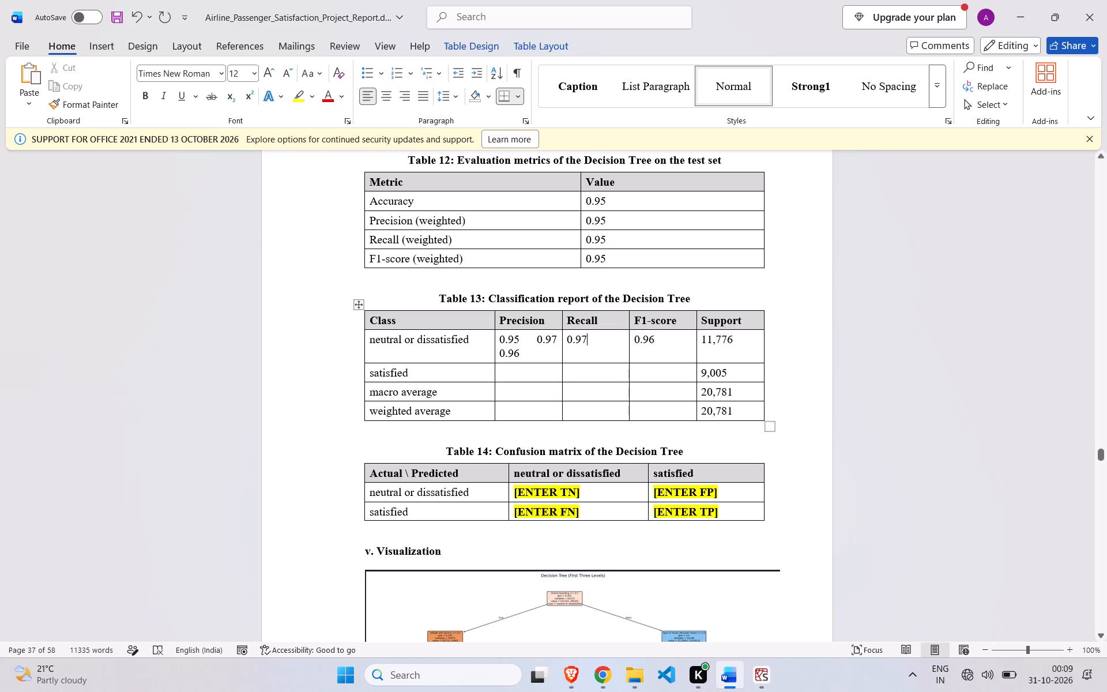
Remove the extra 0.96 and 0.97 from the neutral or dissatisfied precision cell, keeping only 0.95.
left_click(532, 353)
key("BackSpace")
key("BackSpace")
key("BackSpace")
key("BackSpace")
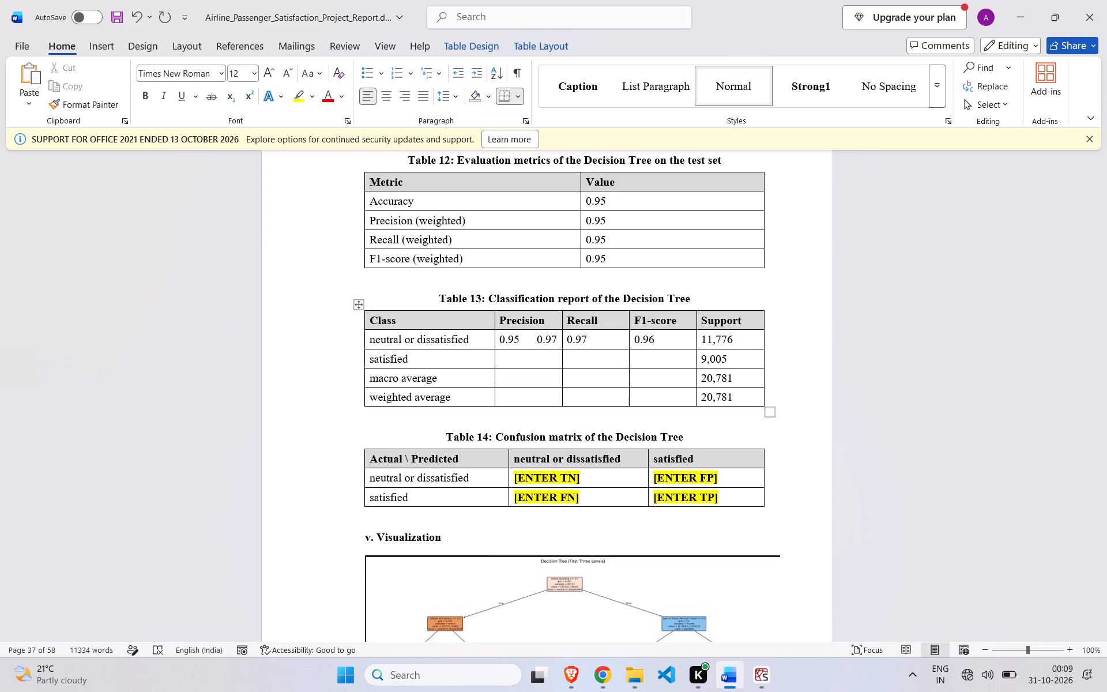
left_click(558, 334)
key("BackSpace")
key("BackSpace")
key("BackSpace")
key("BackSpace")
Consult the satisfied row of the report in Spyder and enter precision 0.95, recall 0.94 and F1-score 0.94 in Table 13's satisfied row in Word.
left_click(525, 363)
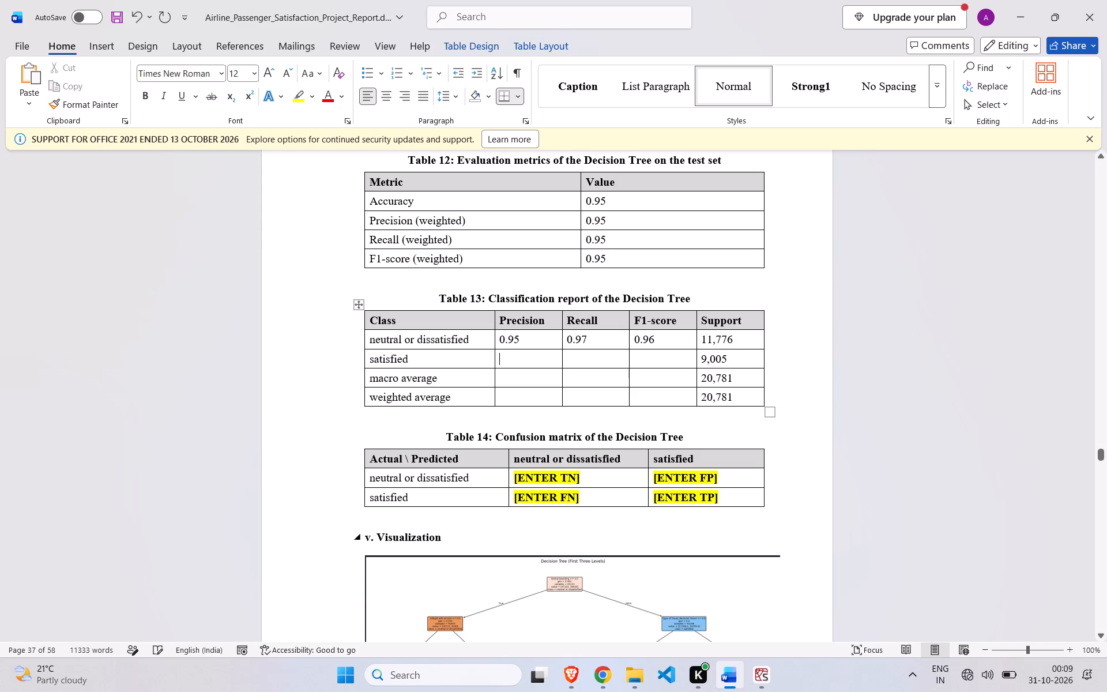
left_click(760, 671)
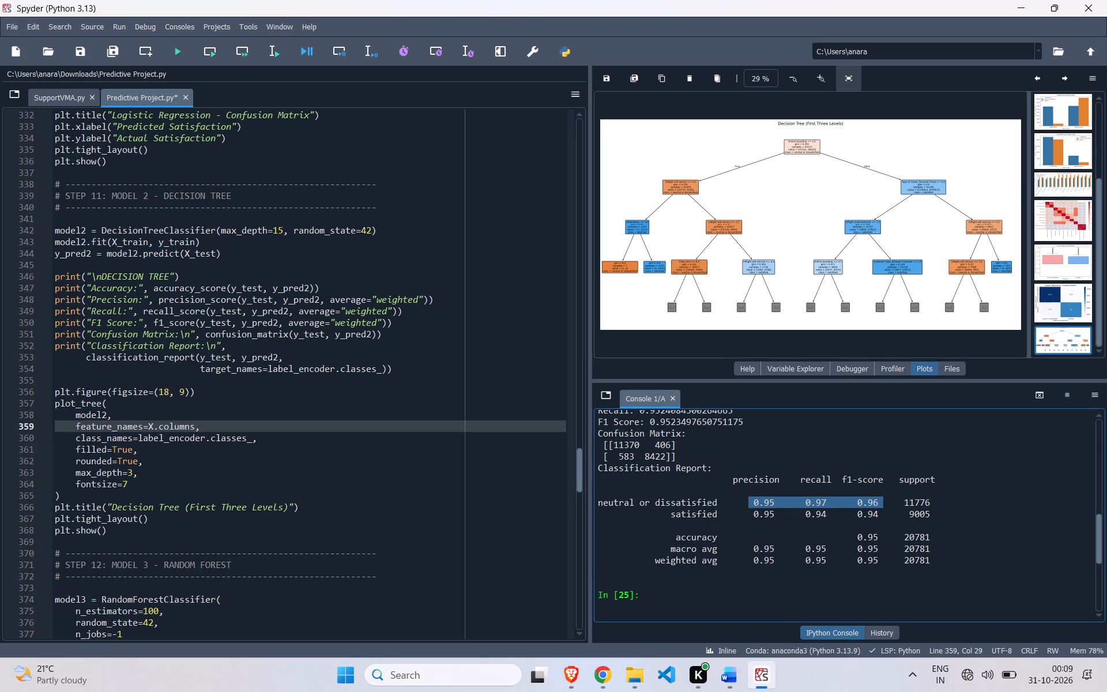
left_click_drag(750, 513, 884, 510)
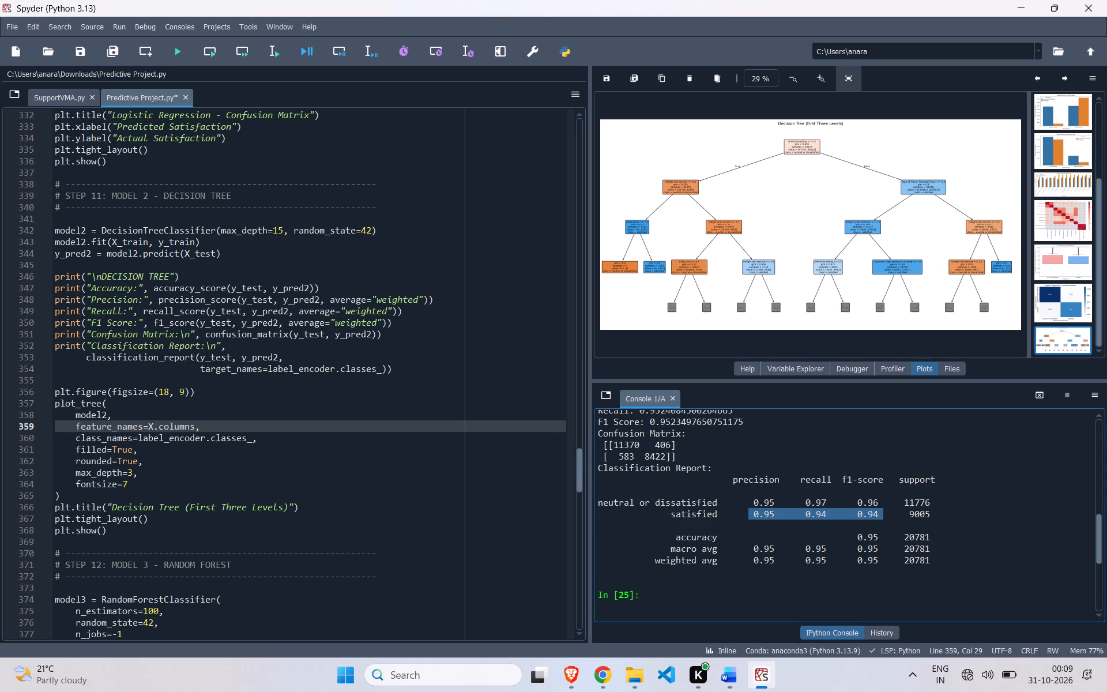
left_click_drag(884, 510, 884, 512)
left_click(735, 682)
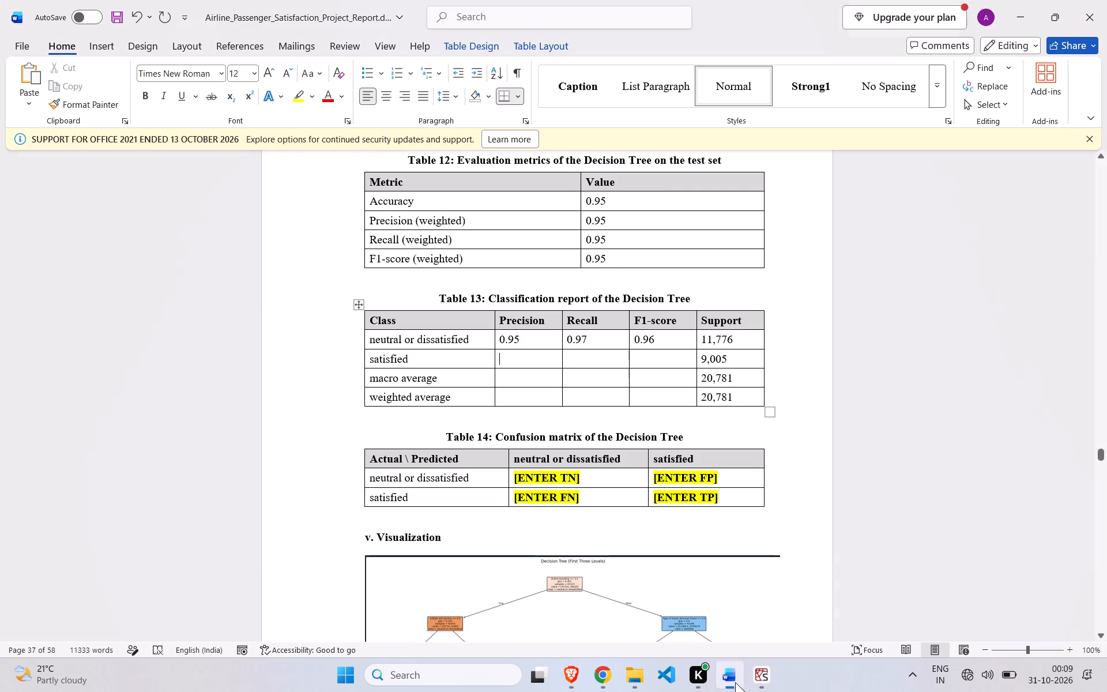
type("0.95")
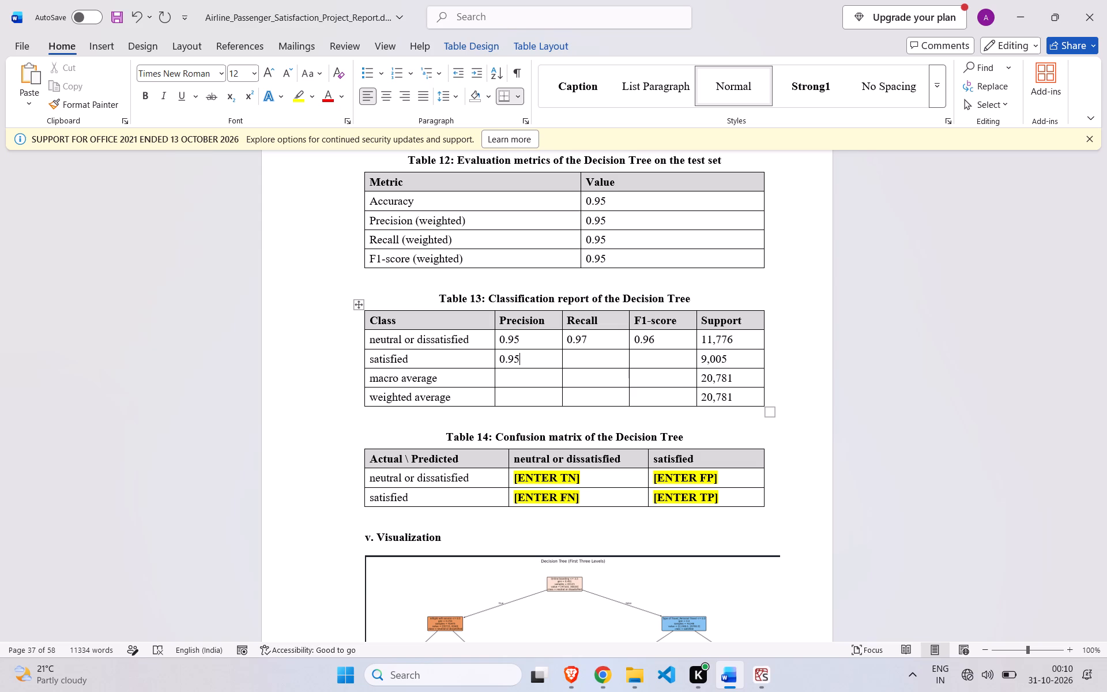
left_click(588, 363)
type("0.")
type("94")
key("Right")
type("0.")
type("96")
key("BackSpace")
key("4")
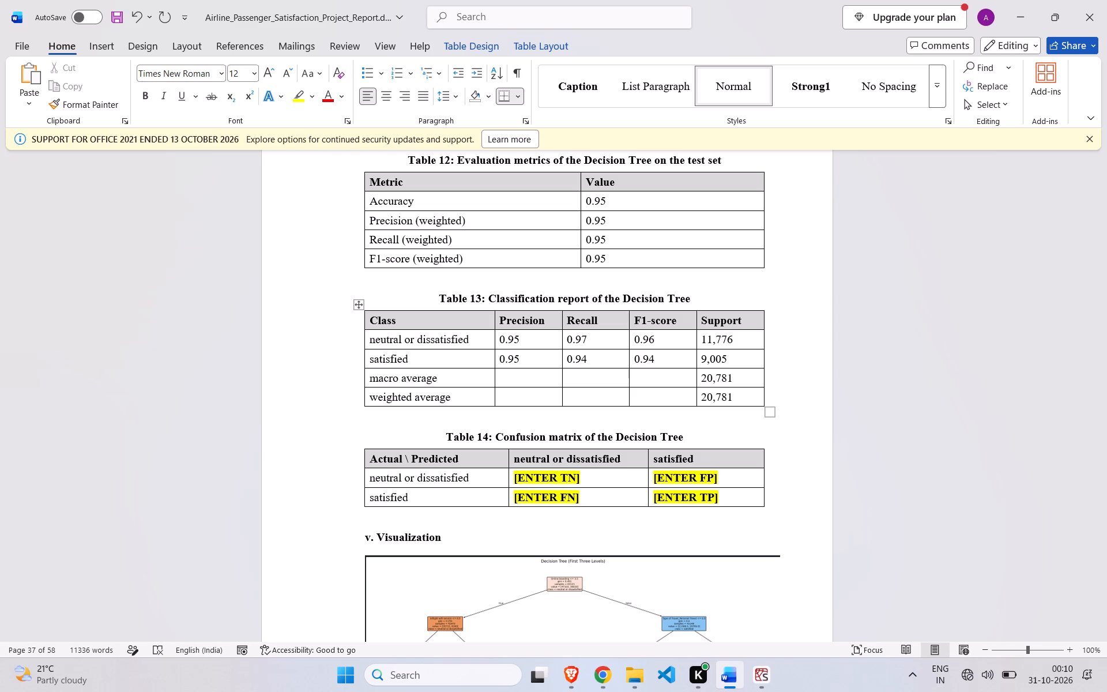
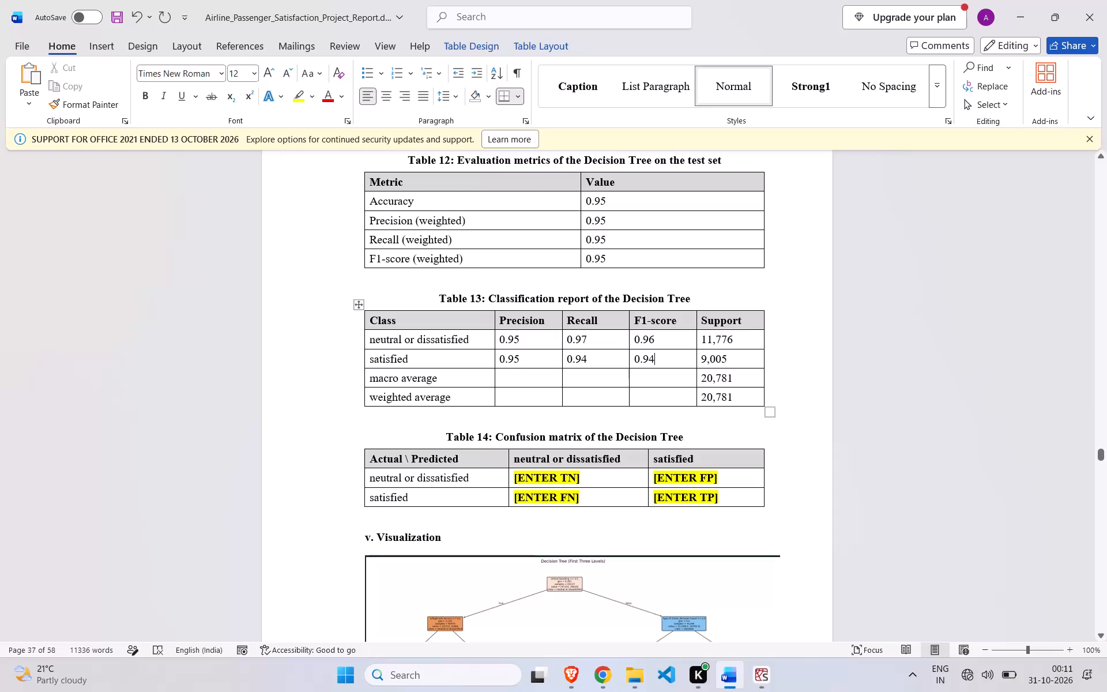
Consult the macro average precision, recall and F1-score in Spyder's Decision Tree classification report, returning to Table 13 in Word.
left_click(536, 375)
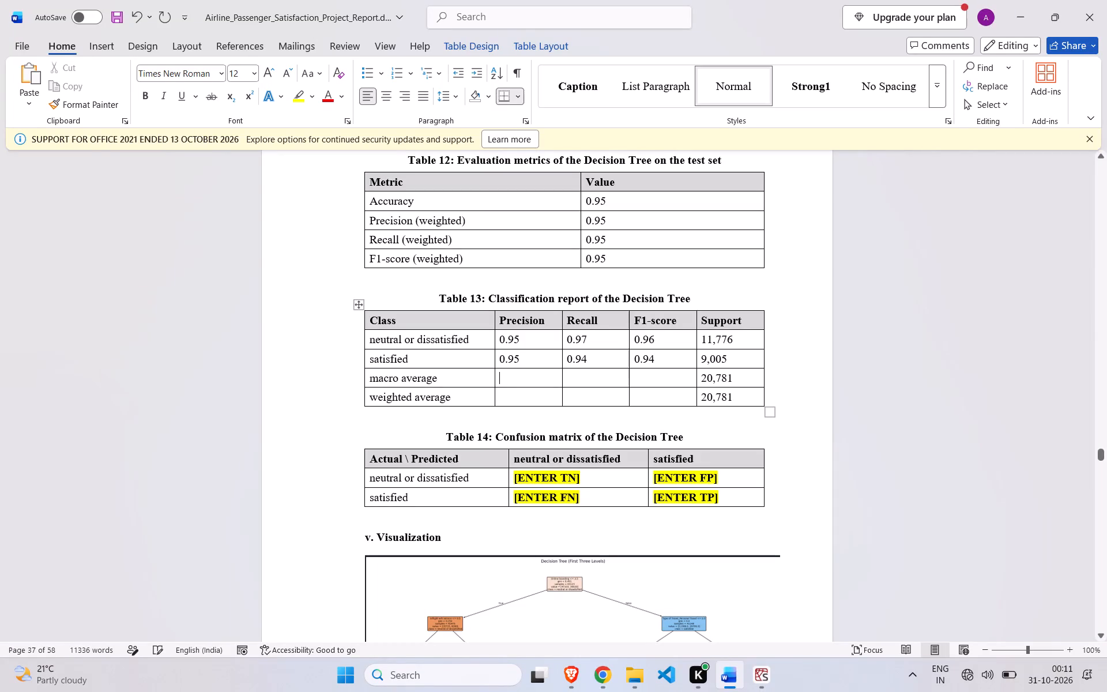
left_click(765, 667)
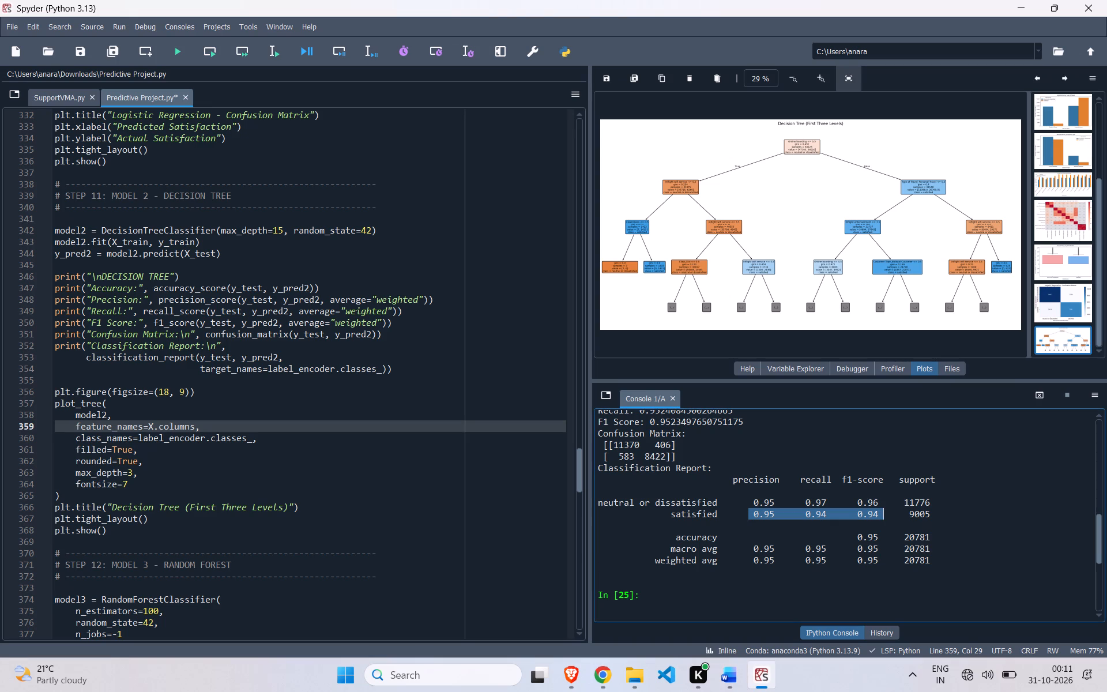
left_click_drag(750, 548, 830, 544)
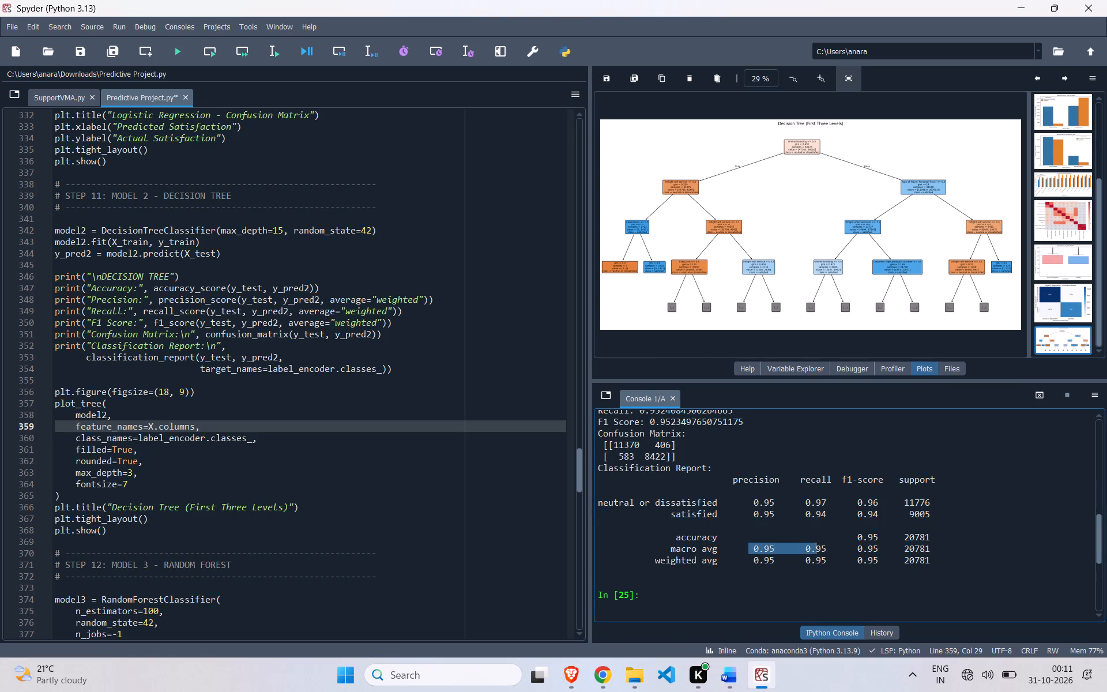
left_click_drag(830, 544, 891, 543)
left_click(891, 543)
left_click_drag(755, 679, 728, 674)
left_click_drag(728, 674, 774, 672)
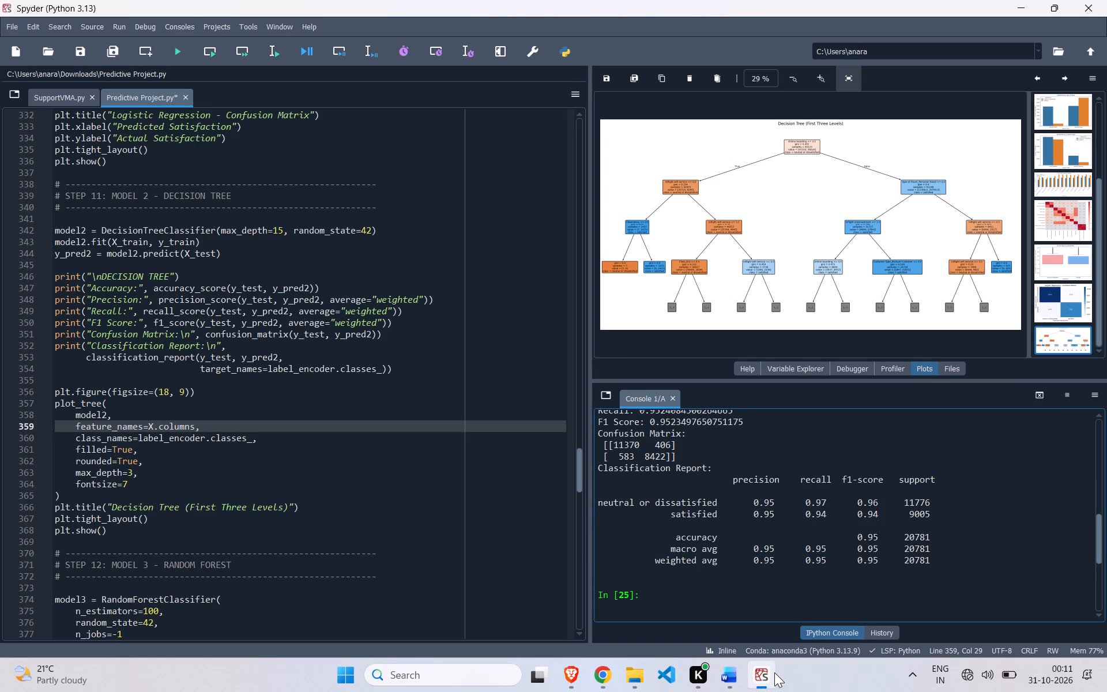
left_click(723, 676)
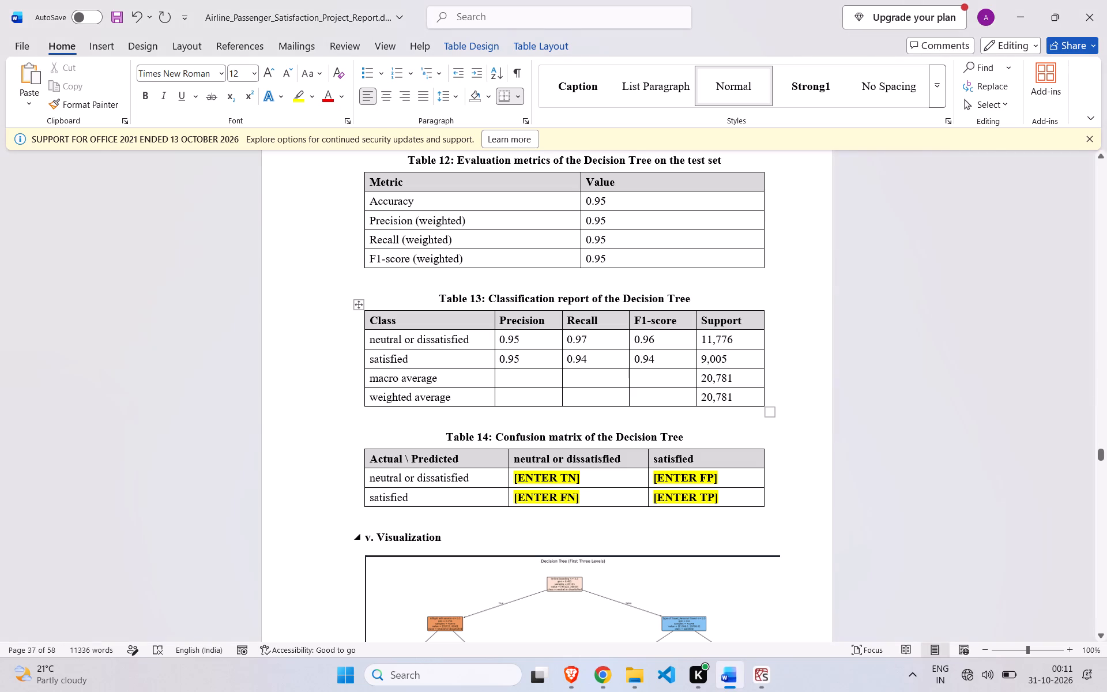
Open the Wi-Fi network list and start the browser sign-in for the LPU Hostels-5G network.
left_click(978, 684)
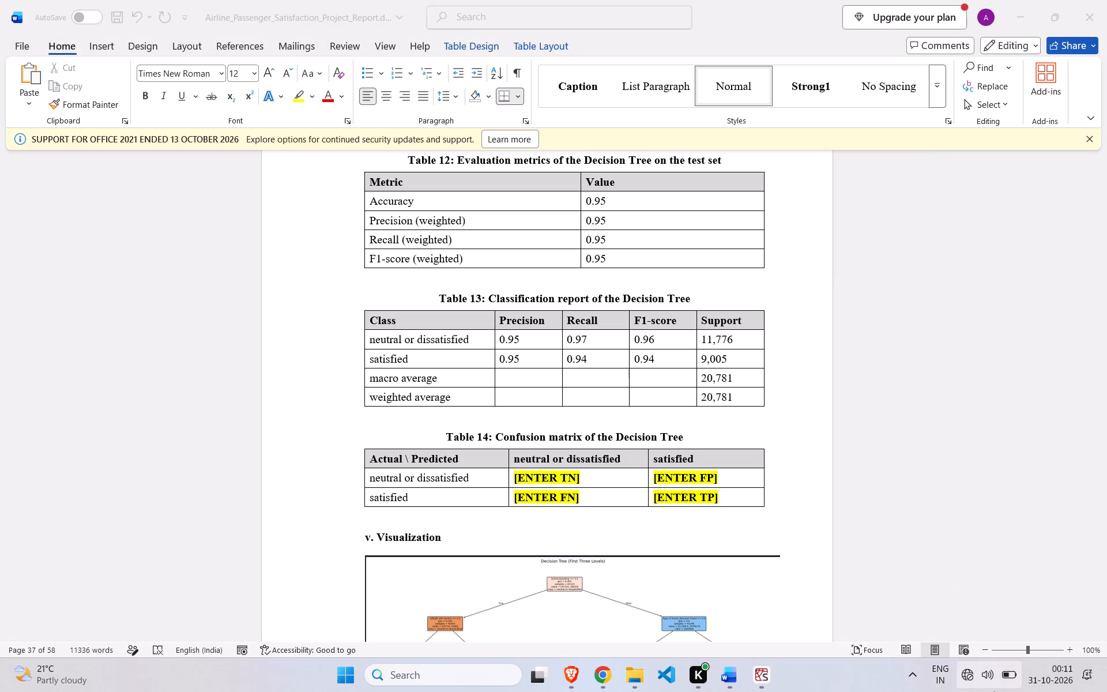
left_click(994, 691)
left_click(906, 394)
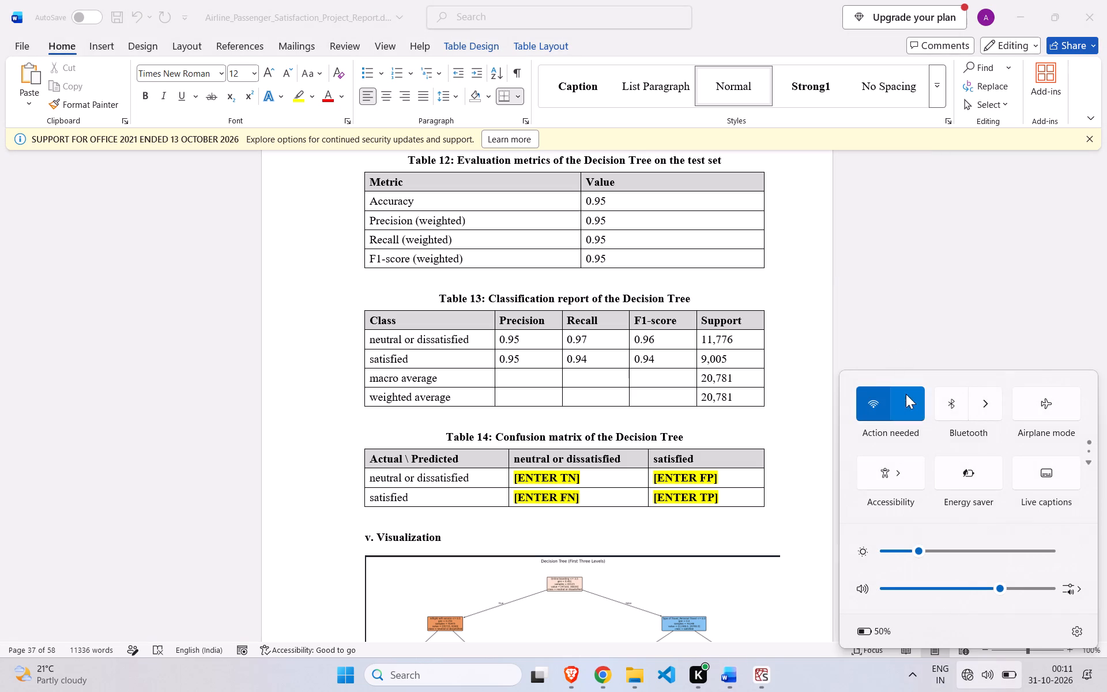
left_click(924, 436)
left_click(922, 439)
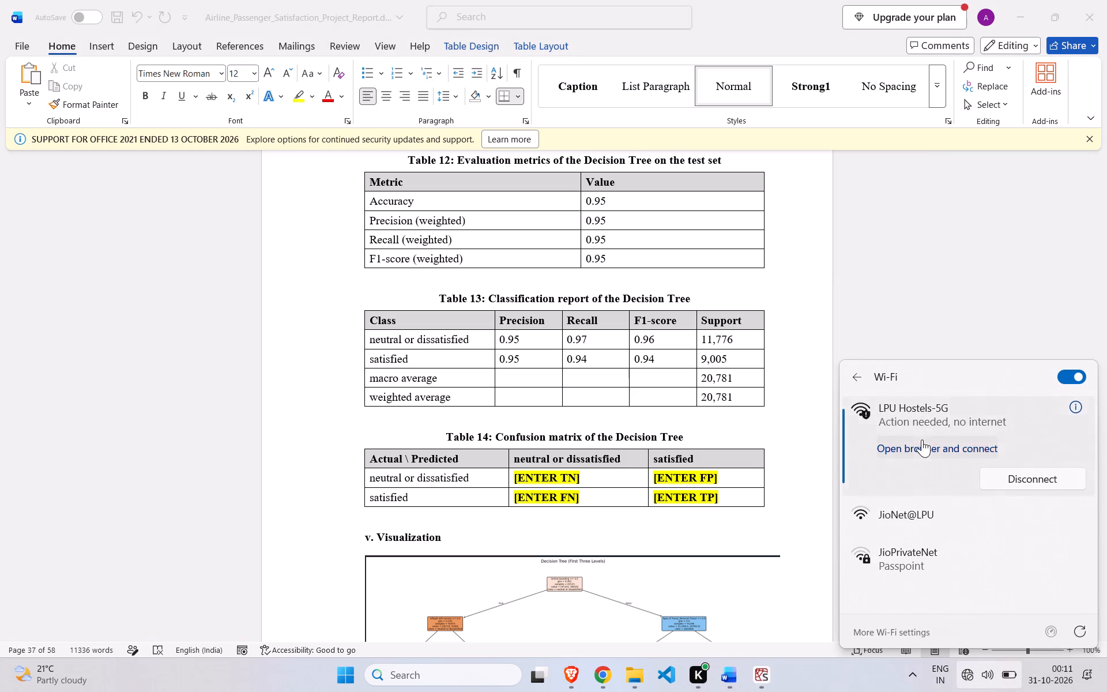
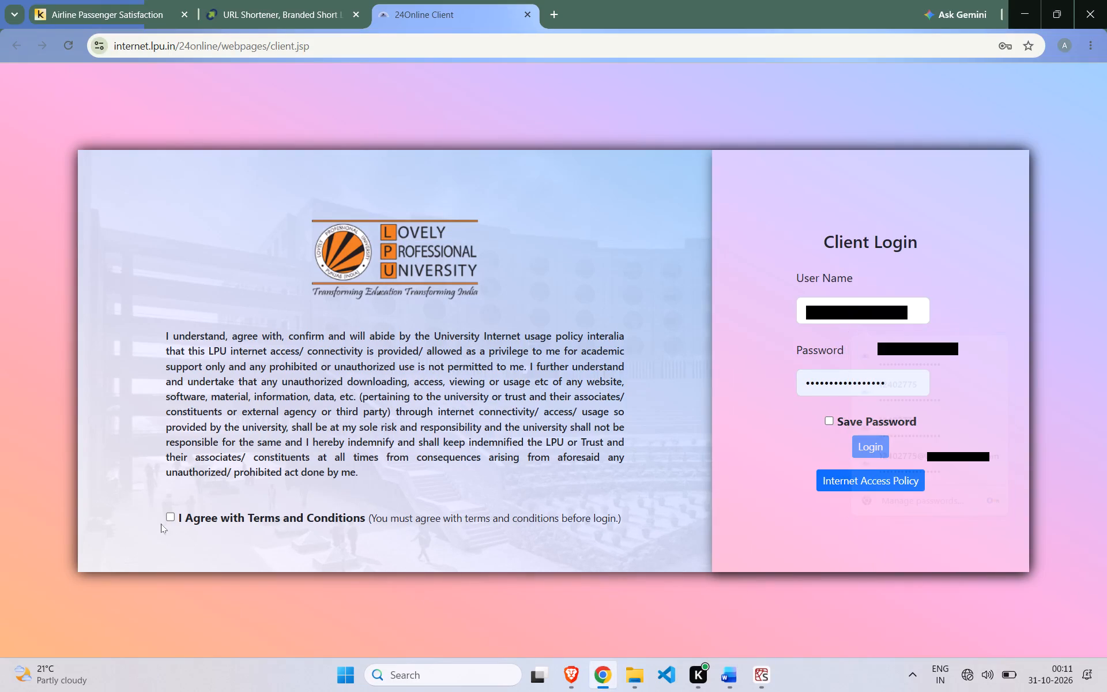
Agree to the terms and conditions, log in to the university internet portal, and close the login page.
left_click(168, 517)
left_click(867, 446)
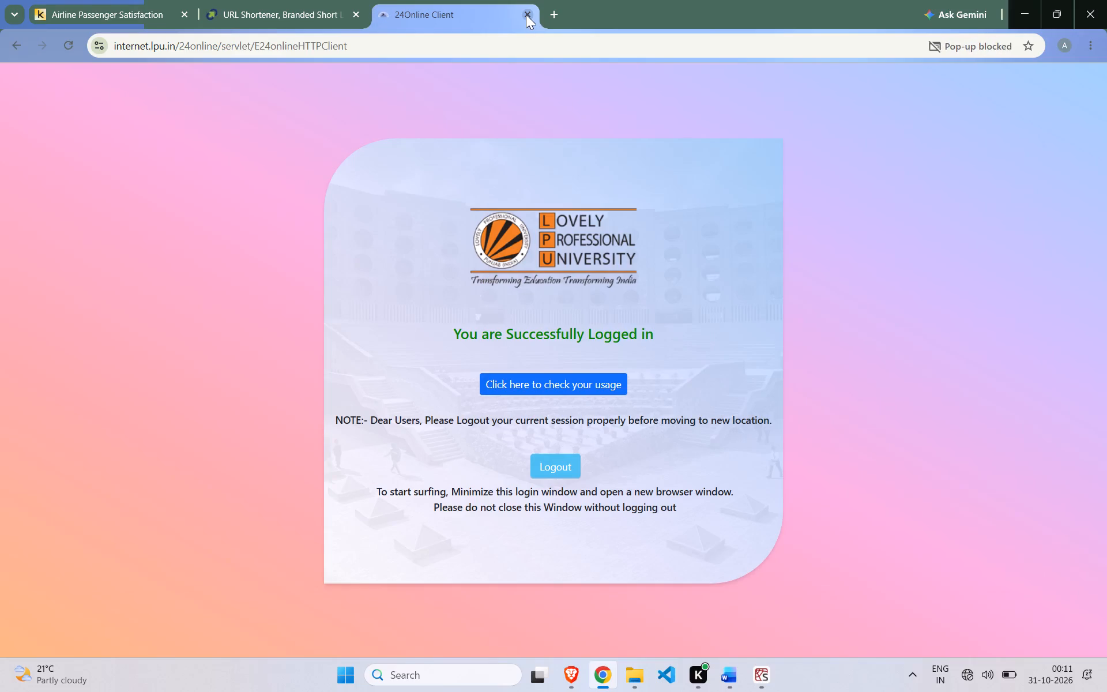
left_click(526, 14)
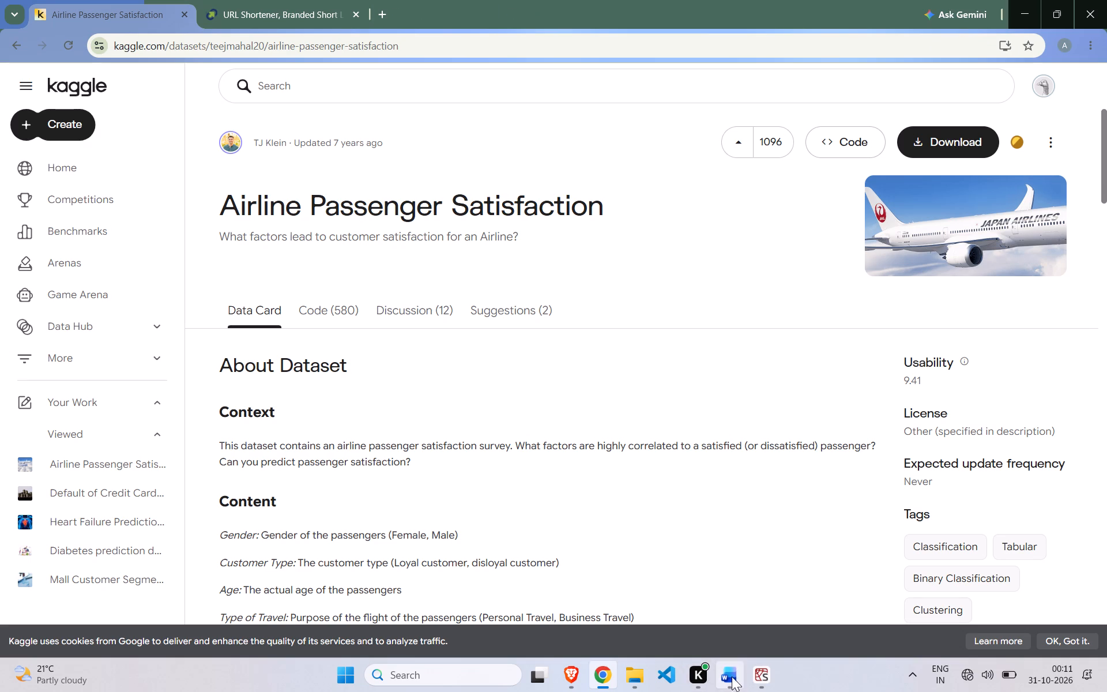
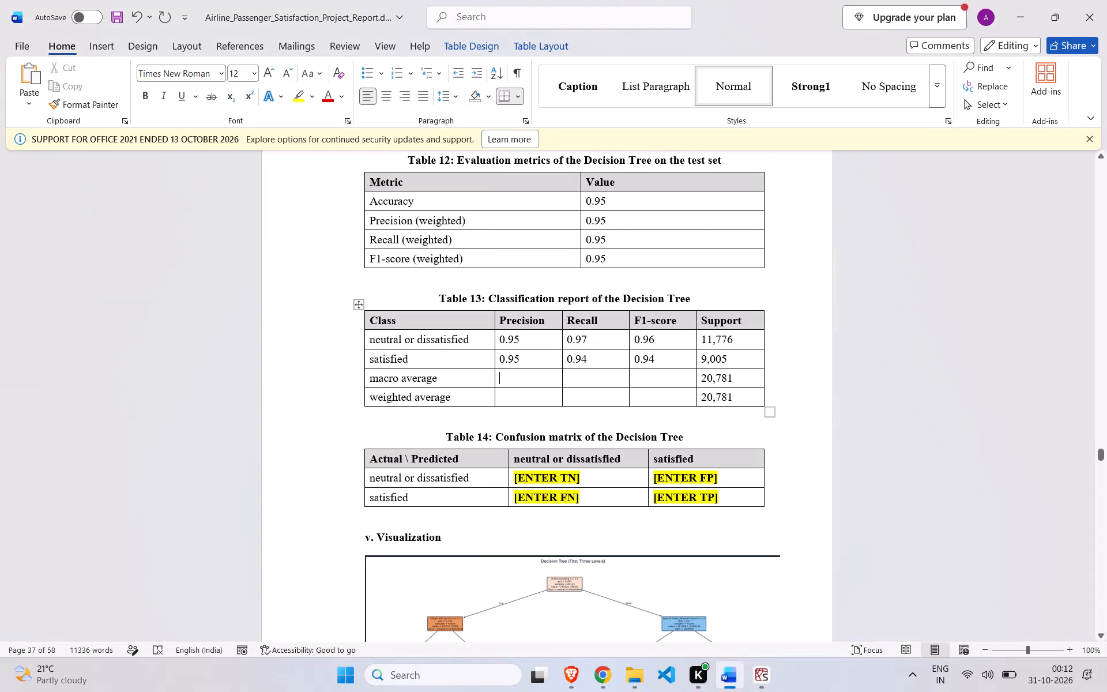
Fill the macro average row of Table 13 with 0.95 for precision, recall and F1-score.
type("0.95")
key("ctrl+shift+Left")
key("ctrl+shift+Left")
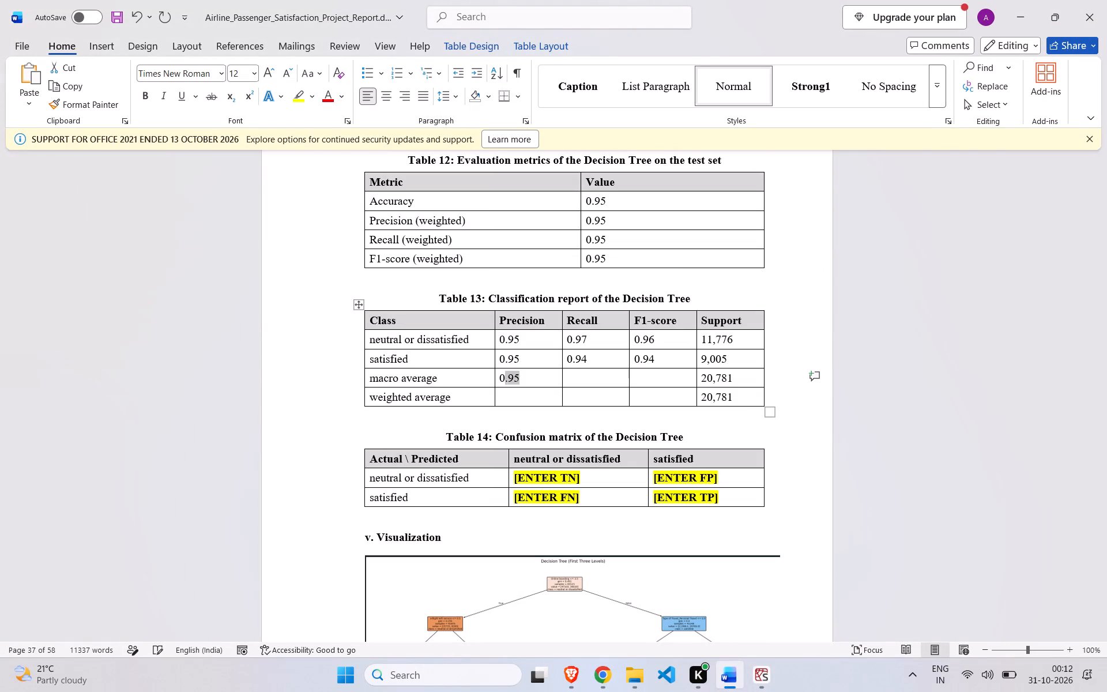
key("ctrl+shift+Left")
key("ctrl+c")
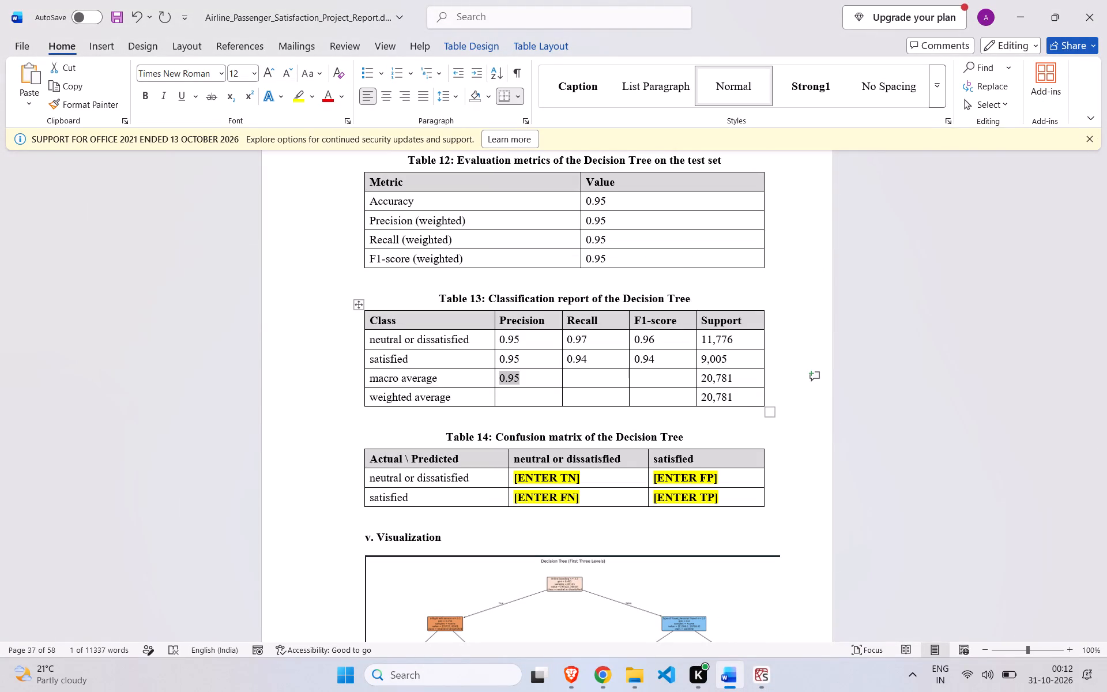
left_click(576, 383)
key("ctrl+v")
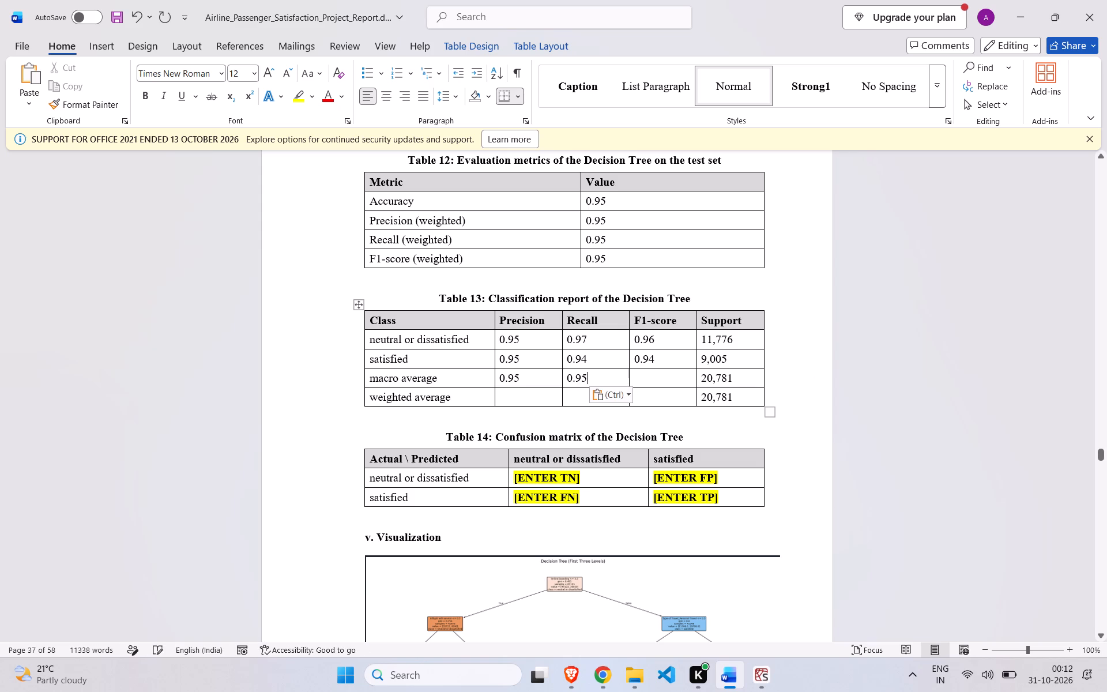
key("Right")
key("Right")
key("Left")
key("ctrl+v")
Fill the weighted average row of Table 13 with 0.95 for F1-score, recall and precision.
key("Down")
key("ctrl+v")
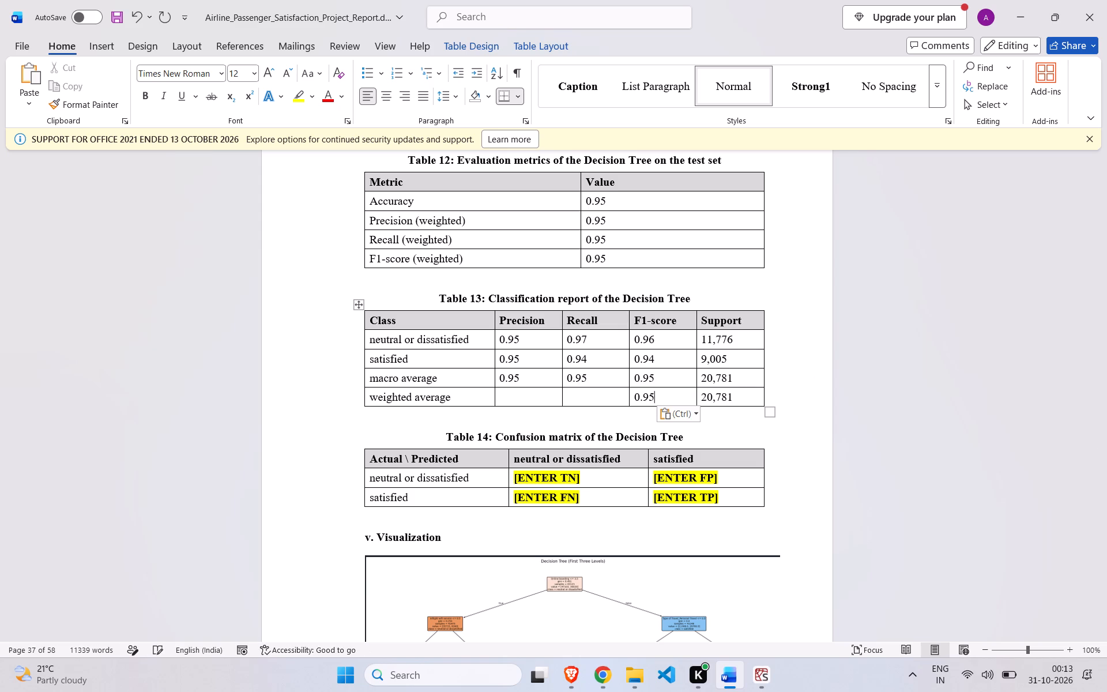
key("Left")
key("Left")
key("Left")
key("Left")
key("Left")
key("ctrl+v")
key("Left")
key("Left")
key("Left")
key("Left")
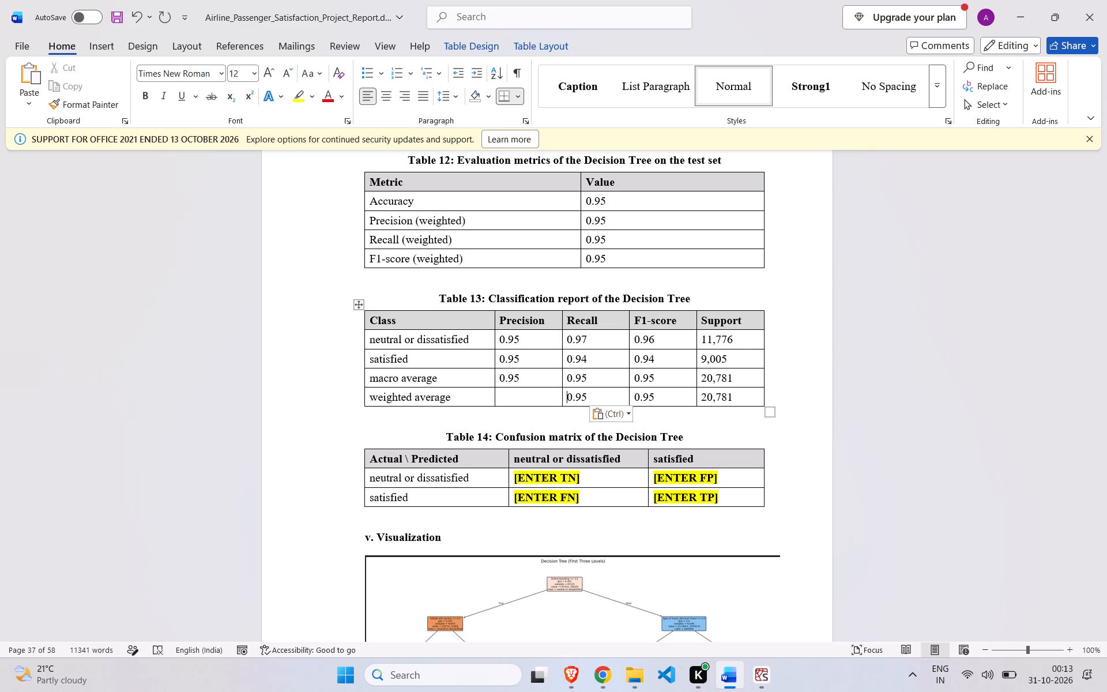
key("Left")
key("ctrl+v")
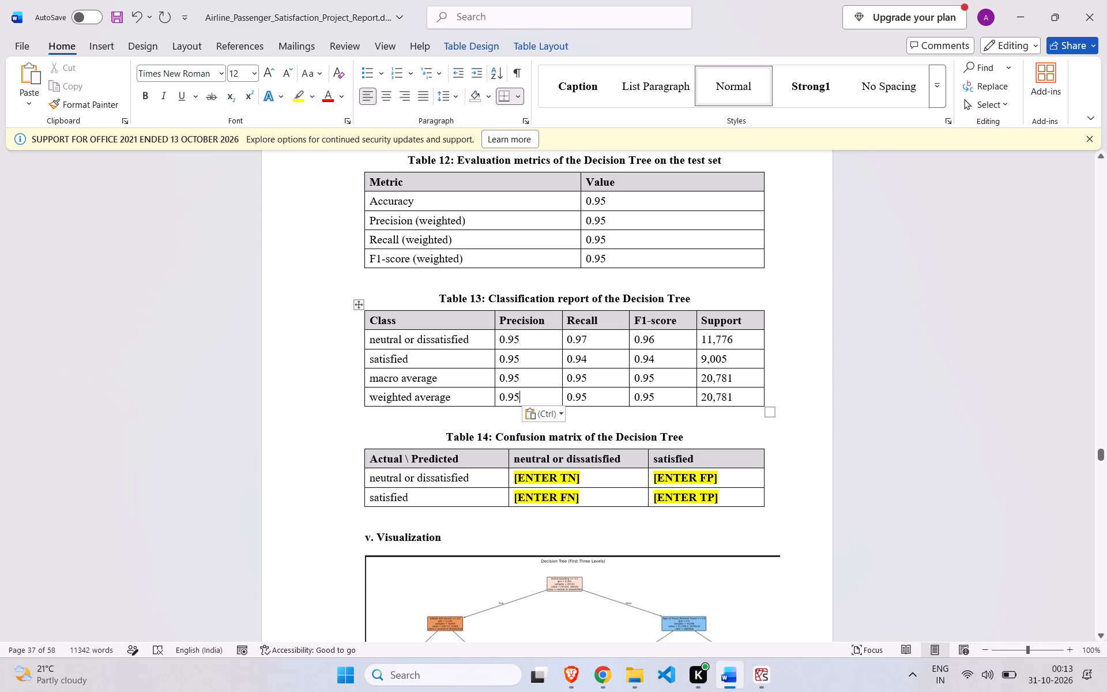
Switch to Spyder and copy the Decision Tree confusion matrix values from the console output.
scroll(589, 480, "down", 1)
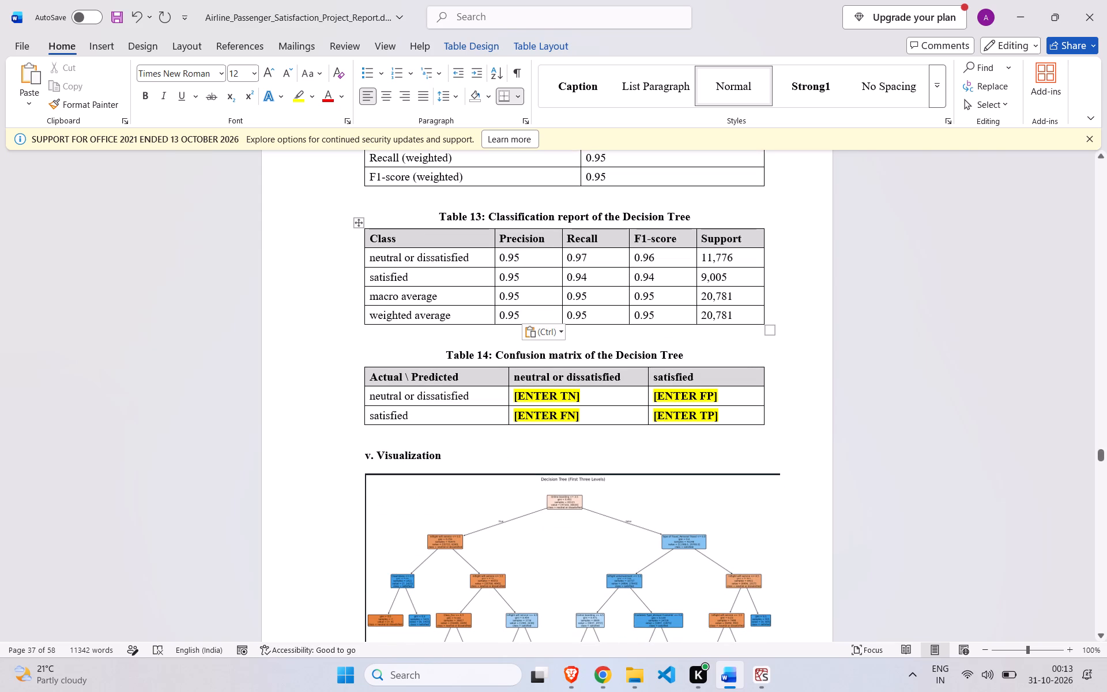
left_click(771, 672)
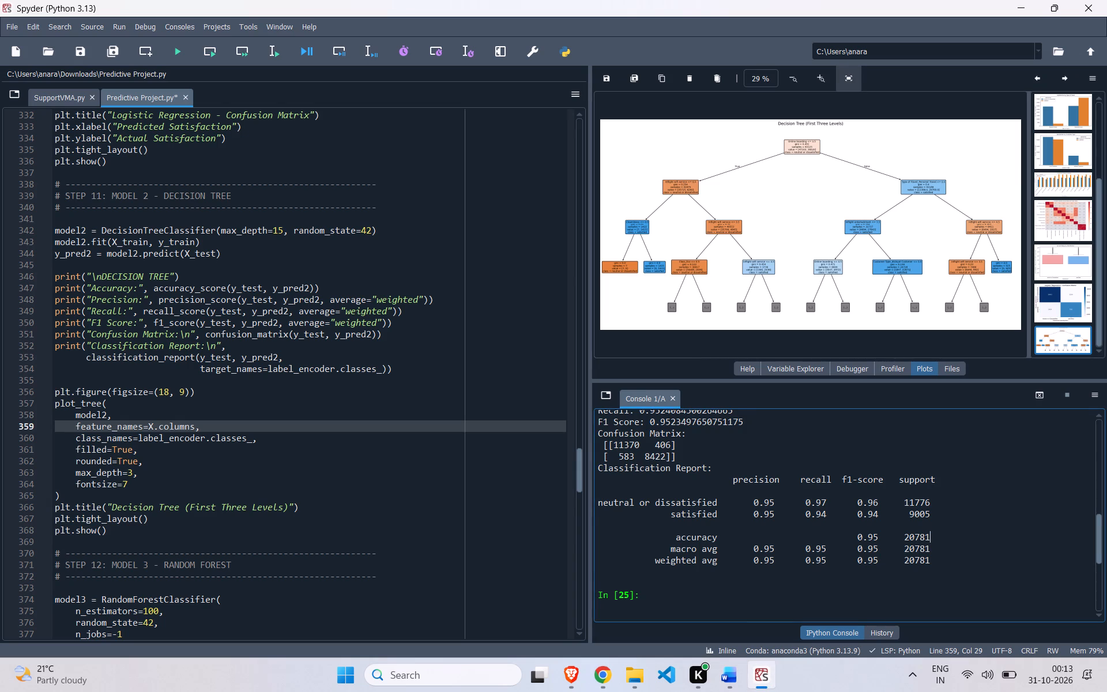
scroll(764, 487, "up", 1)
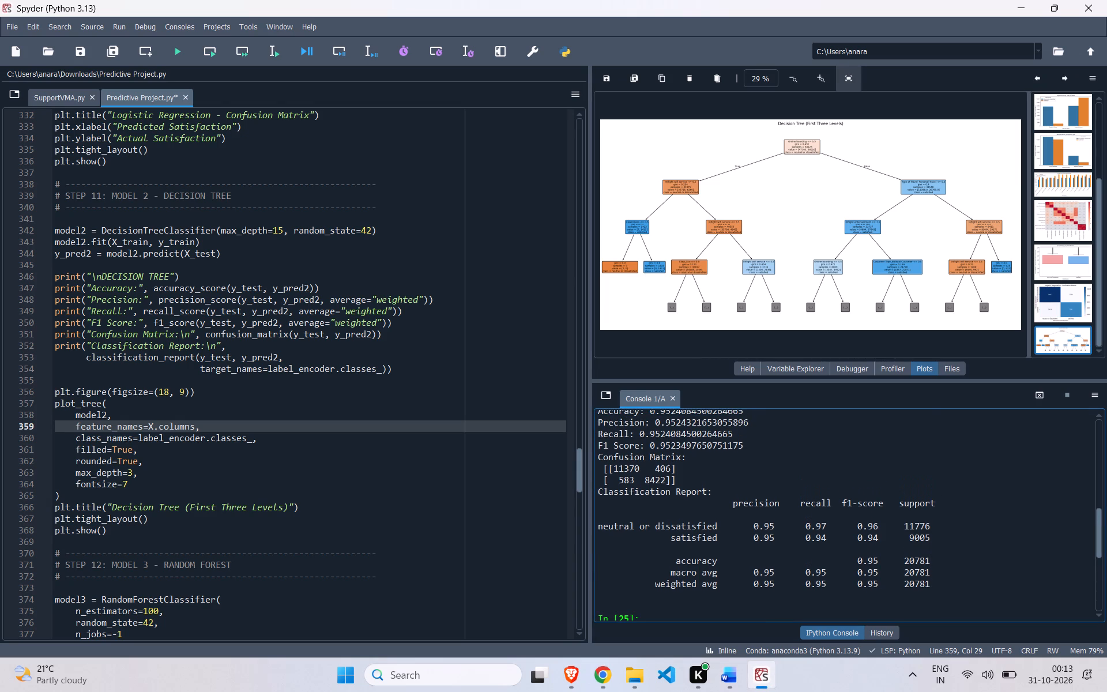
scroll(764, 487, "down", 1)
scroll(764, 487, "up", 1)
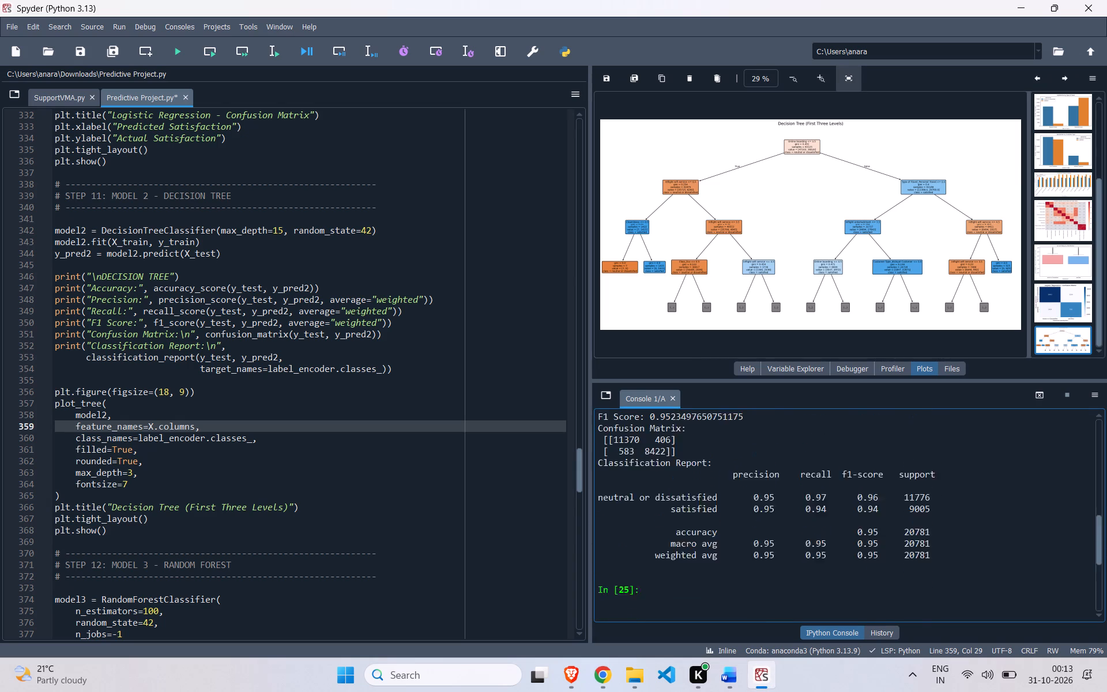
scroll(764, 487, "up", 1)
scroll(764, 487, "down", 1)
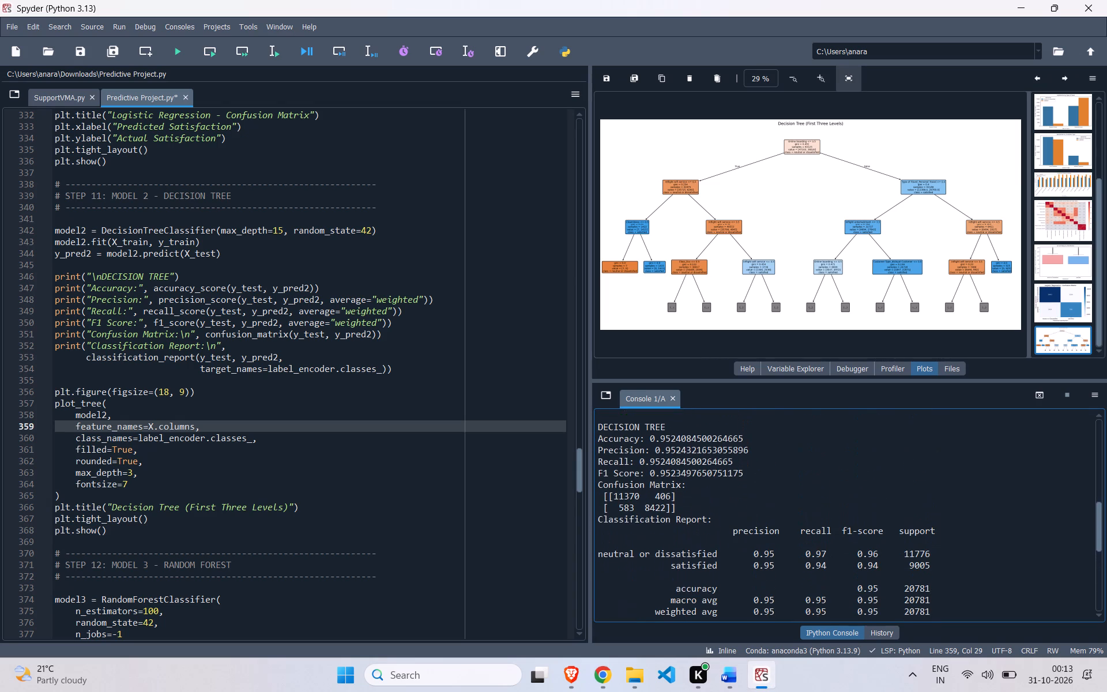
left_click_drag(615, 497, 644, 501)
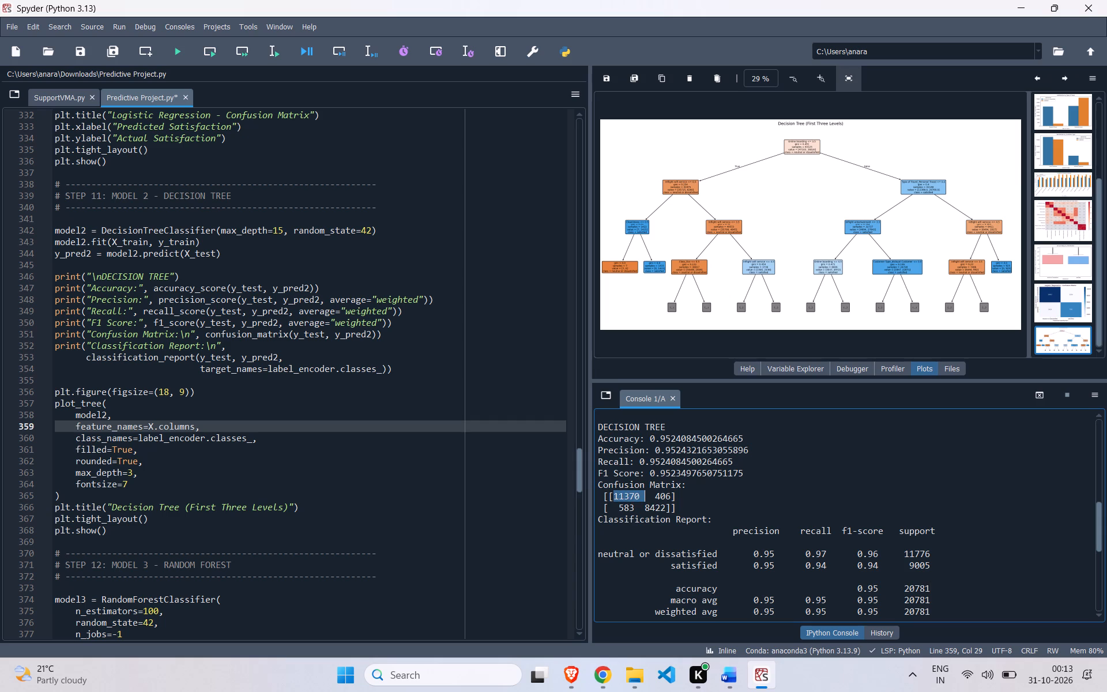
left_click_drag(644, 501, 669, 506)
key("ctrl+c")
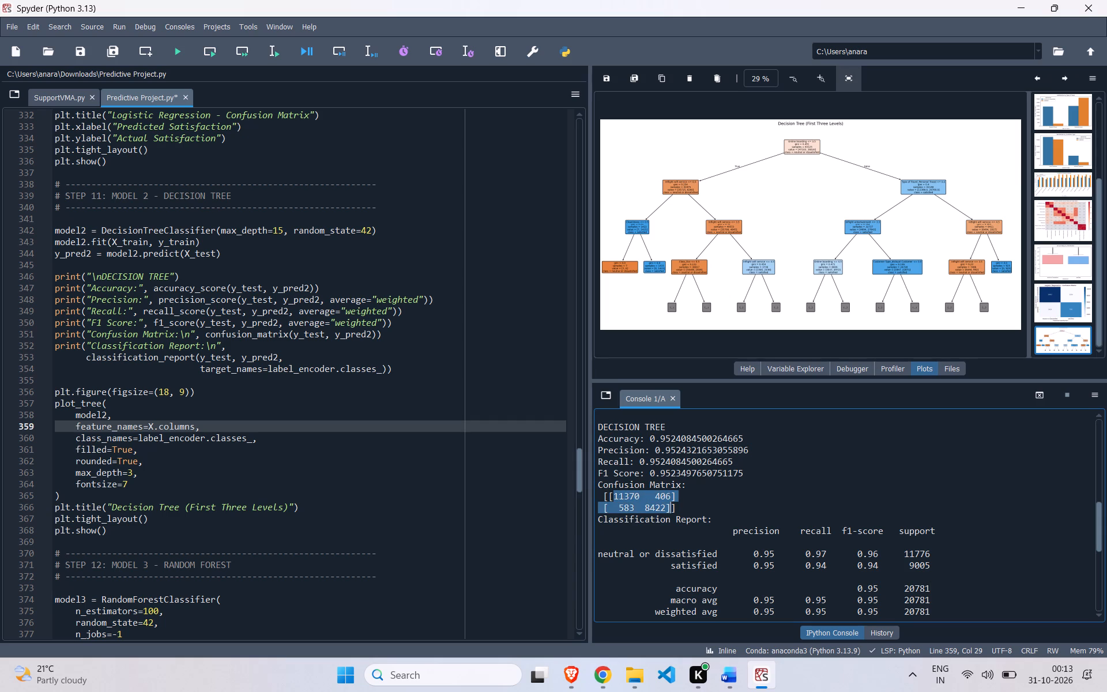
Return to the Word report and replace the [ENTER TN] placeholder in Table 14 with the copied confusion matrix values.
left_click(733, 682)
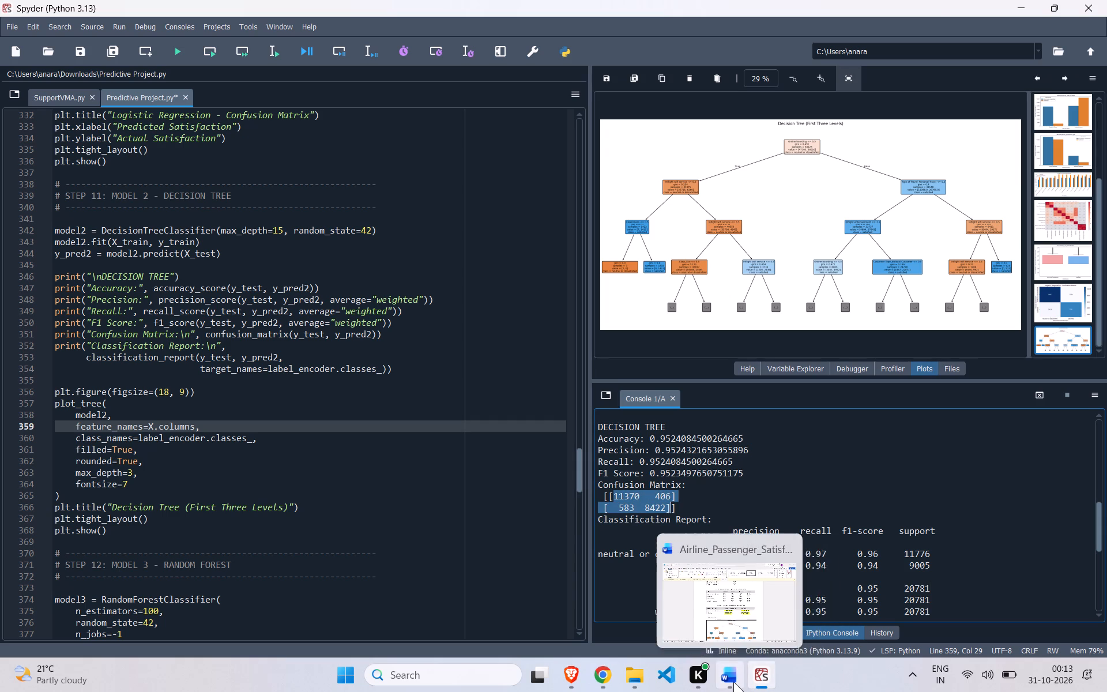
left_click_drag(513, 393, 520, 393)
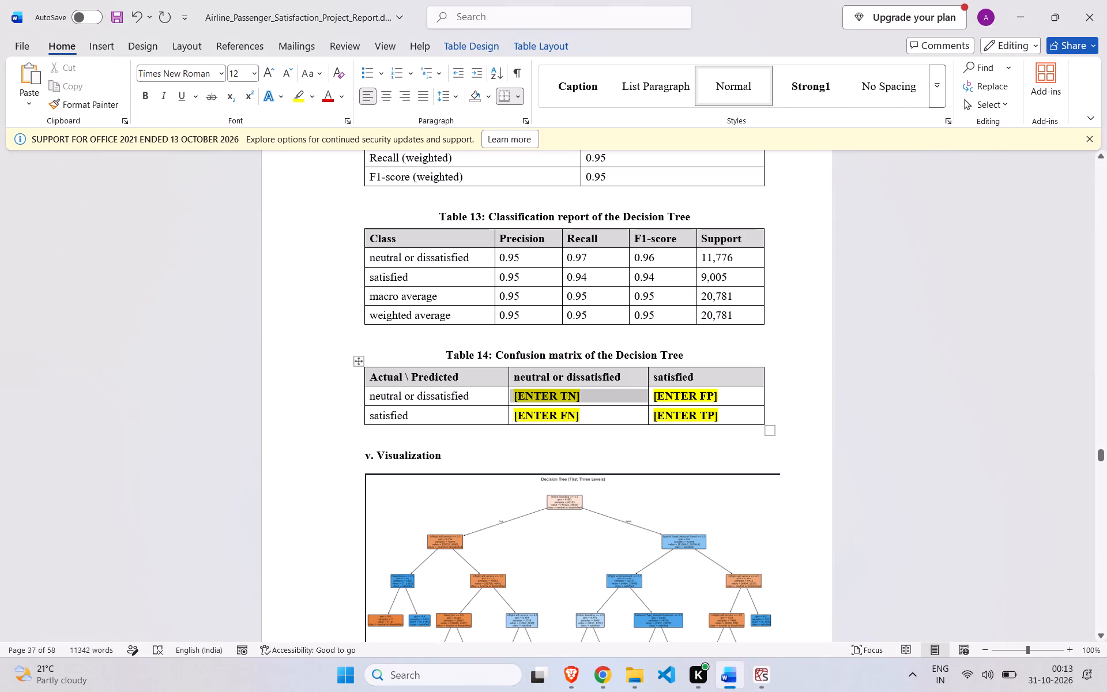
left_click_drag(520, 393, 525, 394)
left_click(525, 394)
left_click(525, 394)
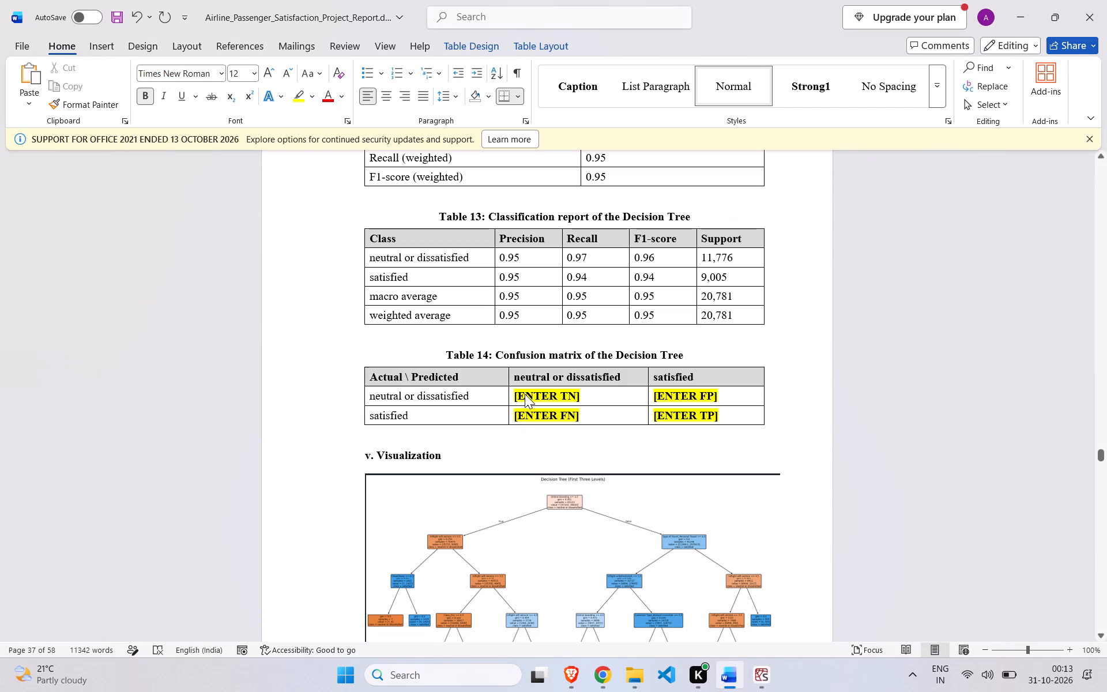
double_click(525, 394)
key("BackSpace")
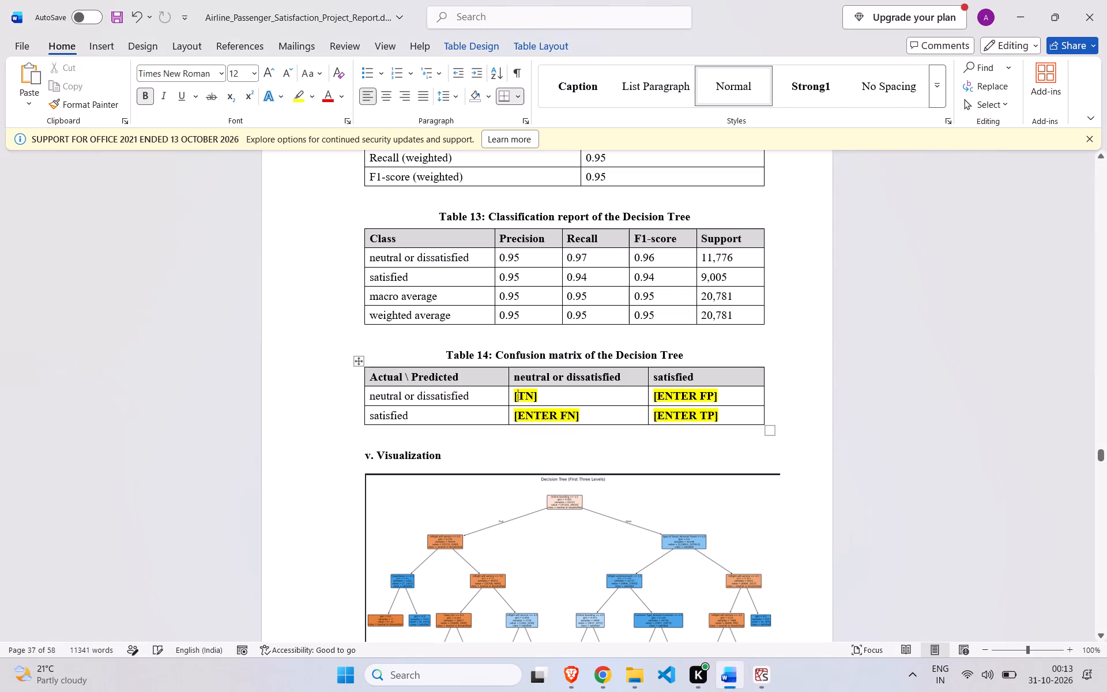
key("Right")
key("Right")
key("Right")
key("BackSpace")
key("BackSpace")
key("BackSpace")
key("BackSpace")
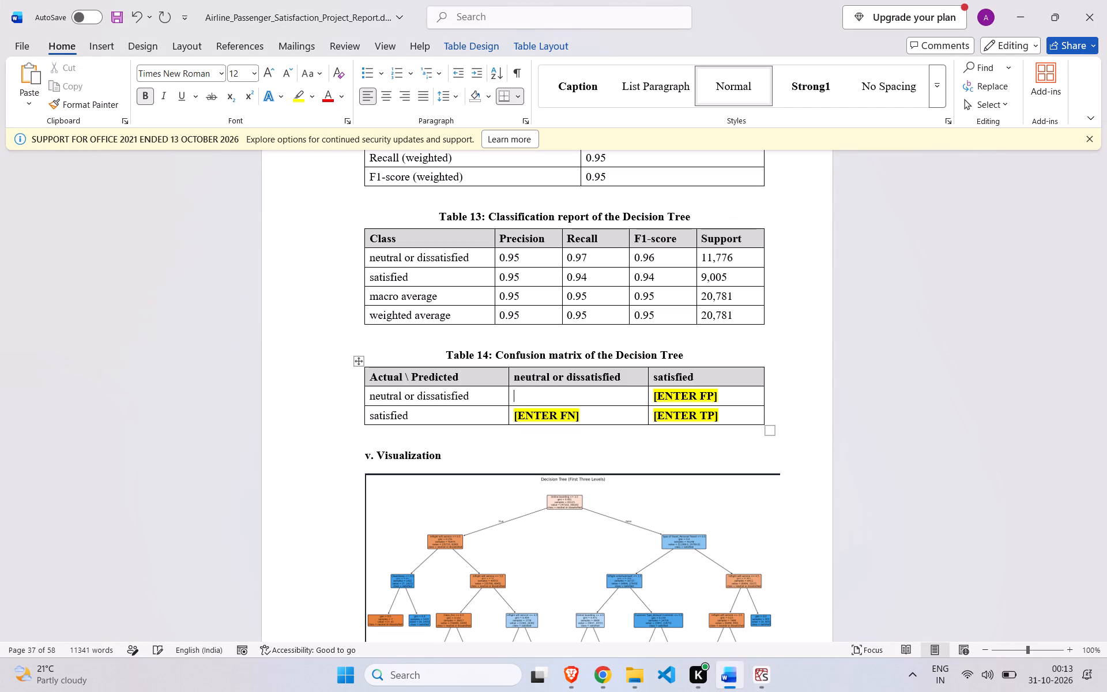
key("ctrl+v")
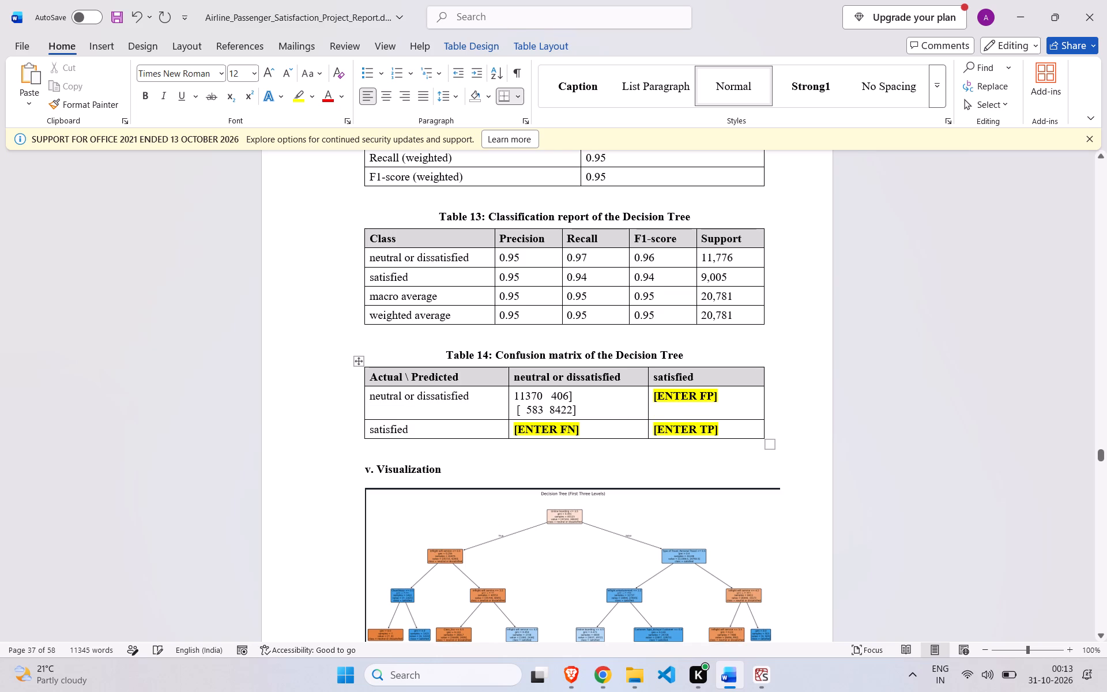
Replace the [ENTER FP] placeholder in Table 14 with 406.
left_click(713, 404)
key("Right")
key("BackSpace")
key("BackSpace")
key("BackSpace")
key("BackSpace")
key("BackSpace")
key("BackSpace")
key("BackSpace")
key("BackSpace")
key("BackSpace")
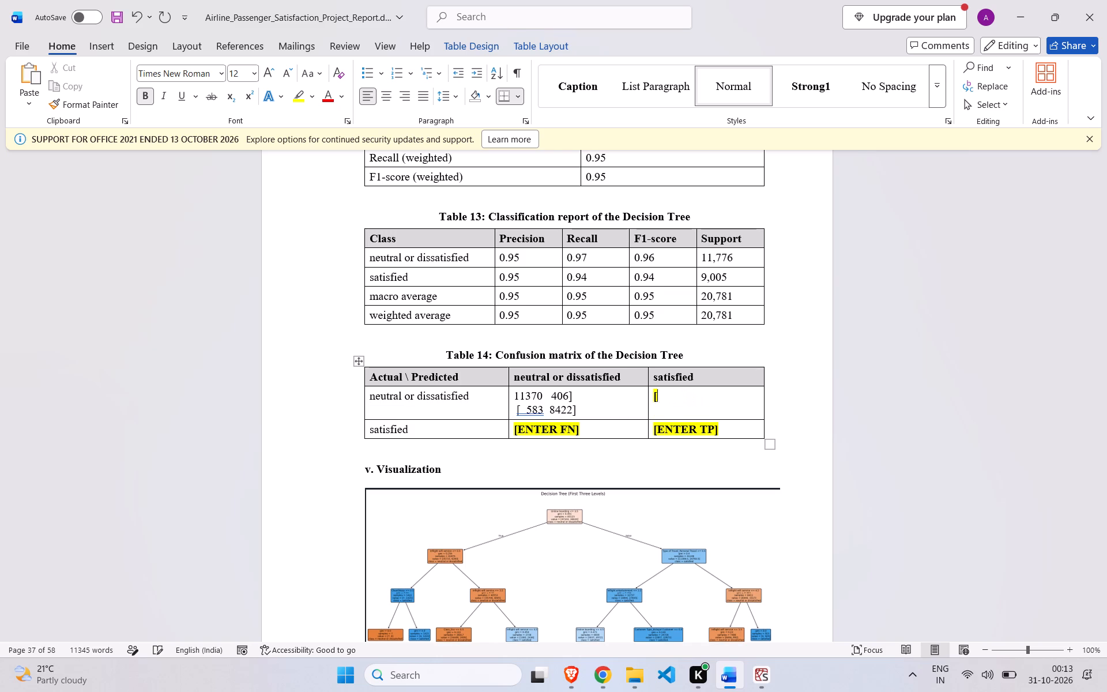
key("BackSpace")
type("40")
key("6")
Replace the [ENTER TP] placeholder in Table 14 with 8422.
left_click(733, 426)
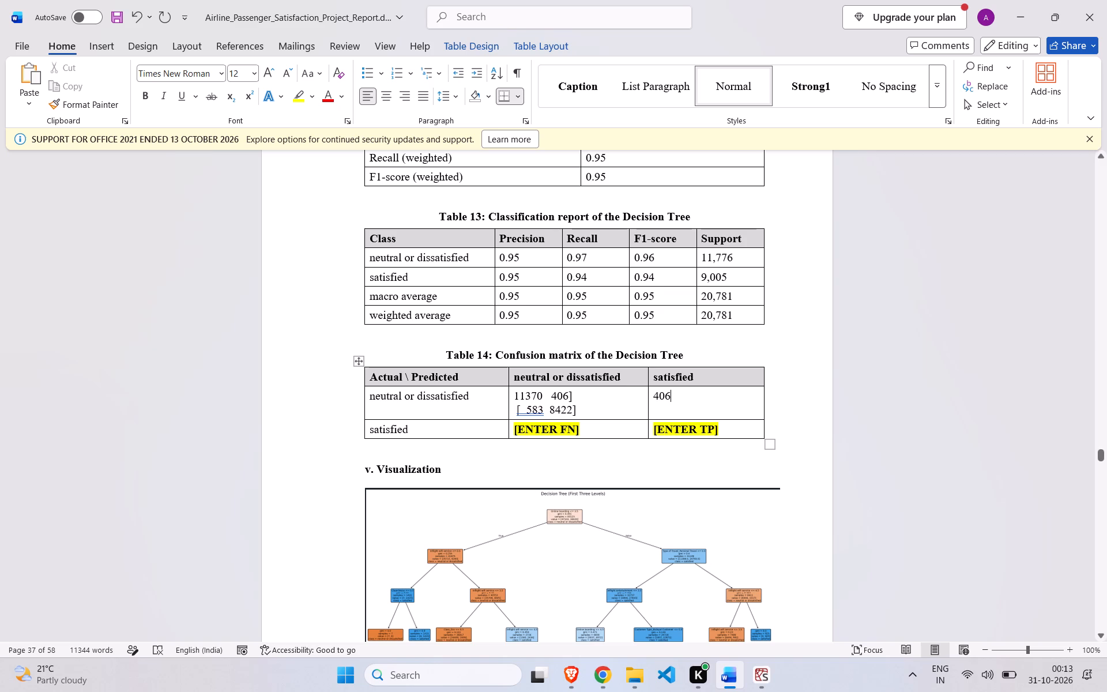
key("BackSpace")
key("BackSpace")
key("BackSpace")
key("BackSpace")
key("BackSpace")
key("BackSpace")
key("BackSpace")
key("BackSpace")
key("BackSpace")
key("BackSpace")
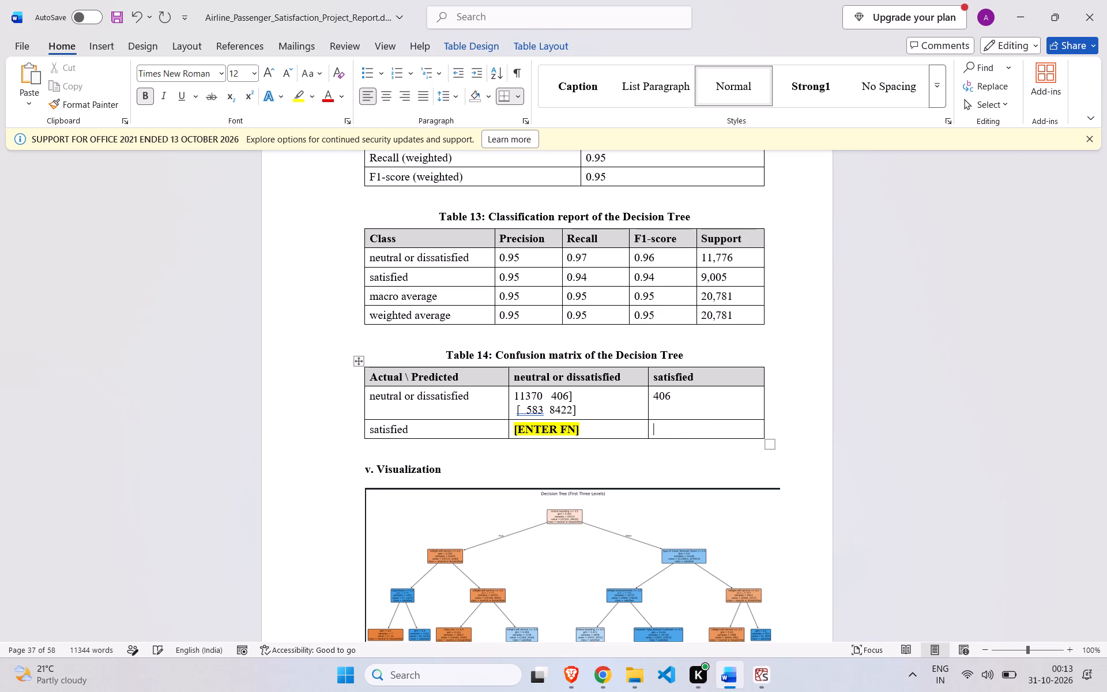
key("8")
key("4")
type("22")
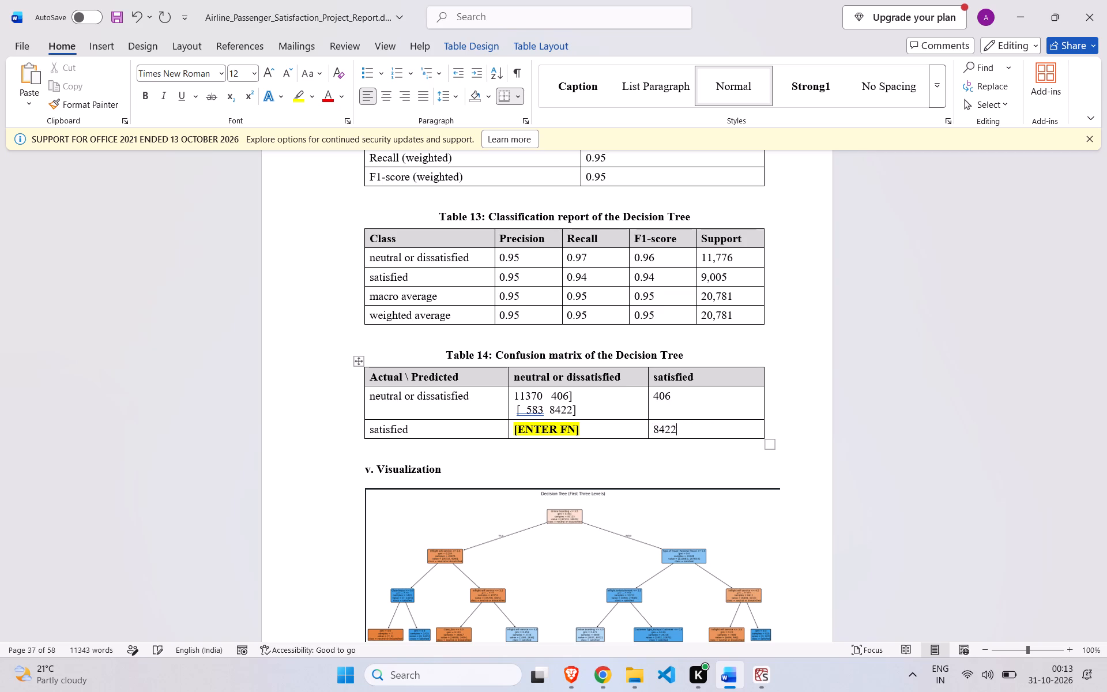
Replace the [ENTER FN] placeholder in Table 14 with 583.
left_click(600, 425)
key("BackSpace")
key("BackSpace")
key("BackSpace")
key("BackSpace")
key("BackSpace")
key("BackSpace")
key("BackSpace")
key("BackSpace")
key("BackSpace")
key("BackSpace")
type("583")
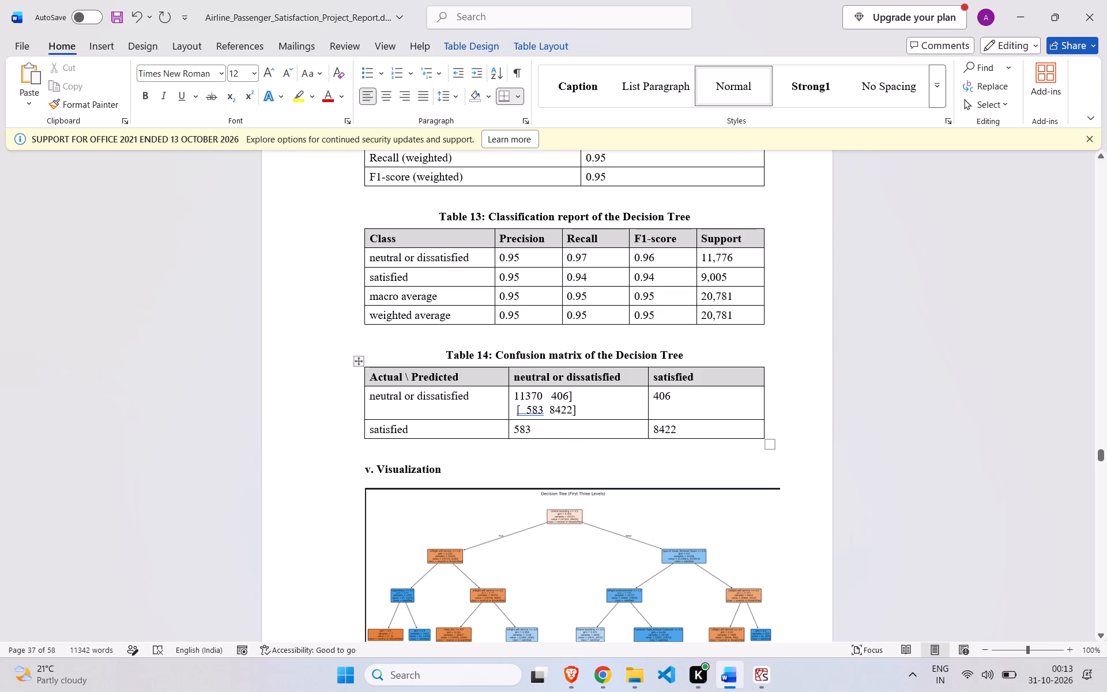
Delete the surplus matrix values, brackets and second line from Table 14's true-negative cell, keeping only 11370.
left_click(600, 398)
key("BackSpace")
key("BackSpace")
key("BackSpace")
key("BackSpace")
key("Down")
key("BackSpace")
key("BackSpace")
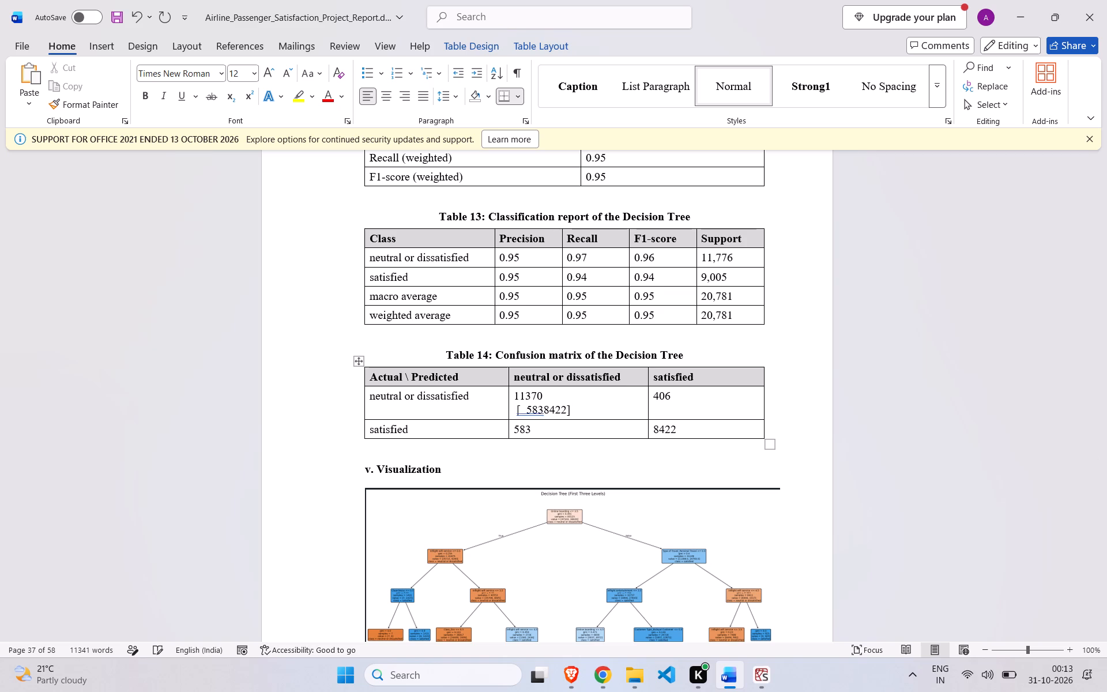
key("BackSpace")
key("BackSpace")
key("BackSpace")
key("BackSpace")
key("BackSpace")
key("Right")
key("Right")
key("Right")
key("Right")
key("Right")
key("BackSpace")
key("BackSpace")
key("BackSpace")
key("BackSpace")
key("BackSpace")
key("BackSpace")
key("BackSpace")
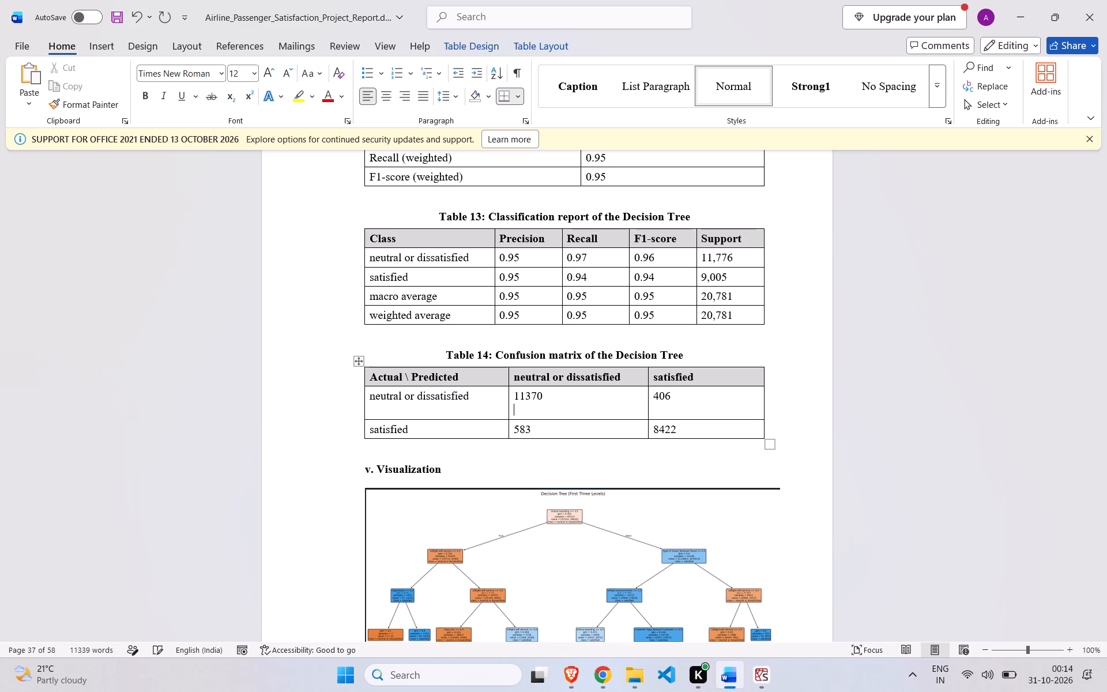
key("BackSpace")
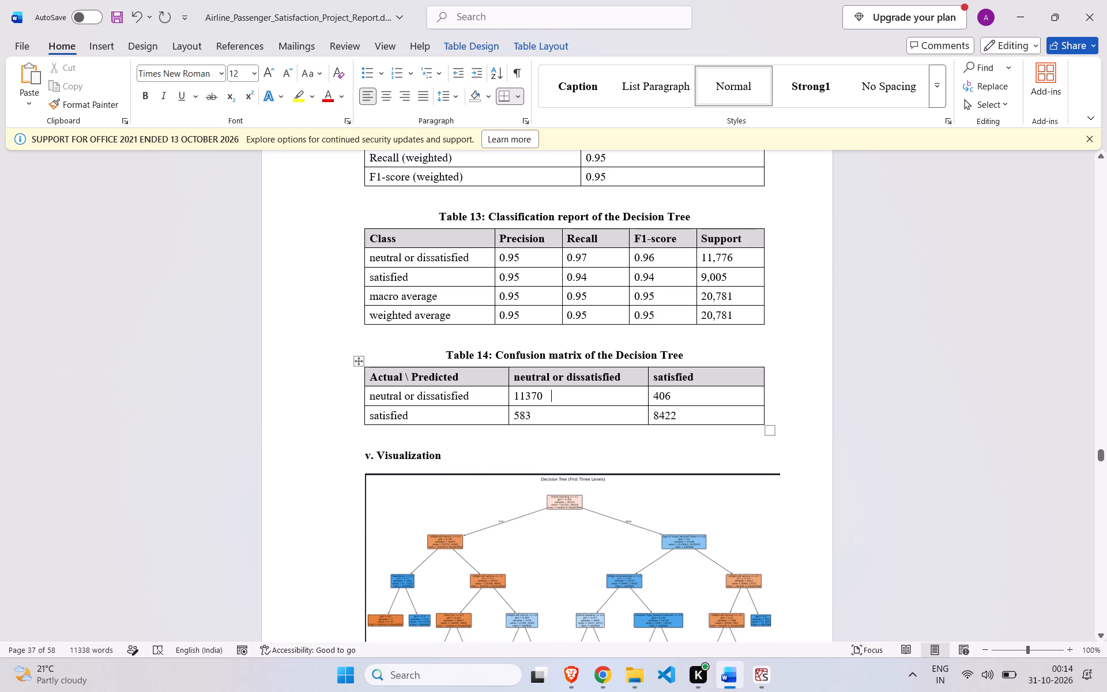
Locate the Random Forest result tables, Tables 15 to 17, in section 4.11 of the report.
scroll(701, 484, "up", 2)
scroll(701, 484, "down", 4)
scroll(701, 484, "up", 1)
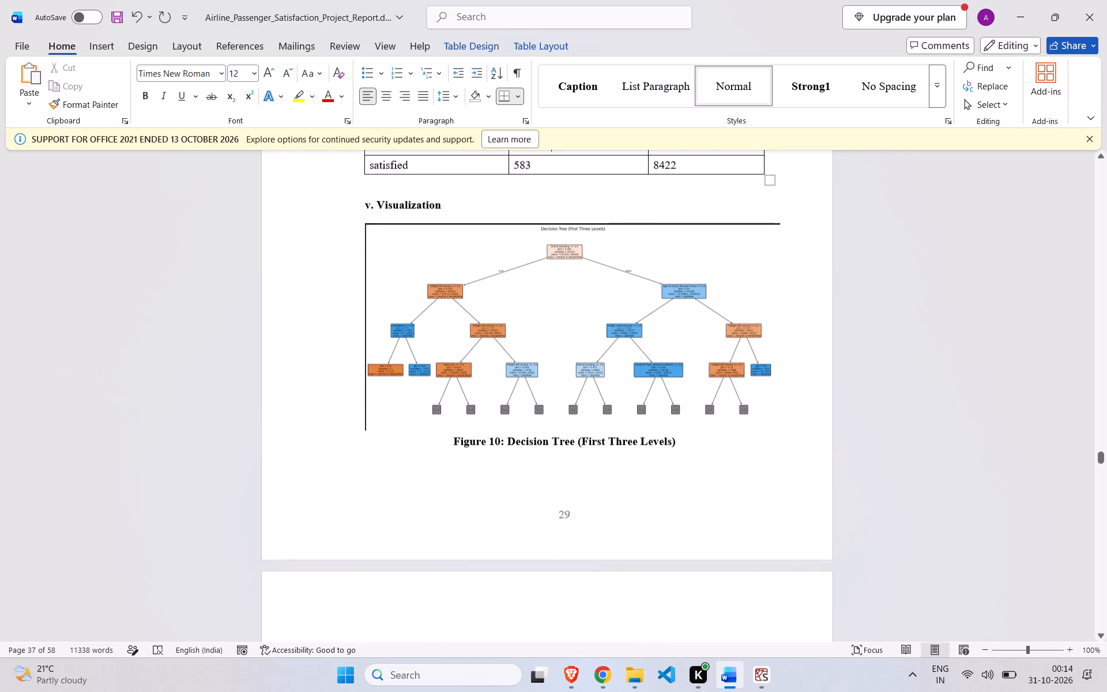
scroll(701, 484, "down", 3)
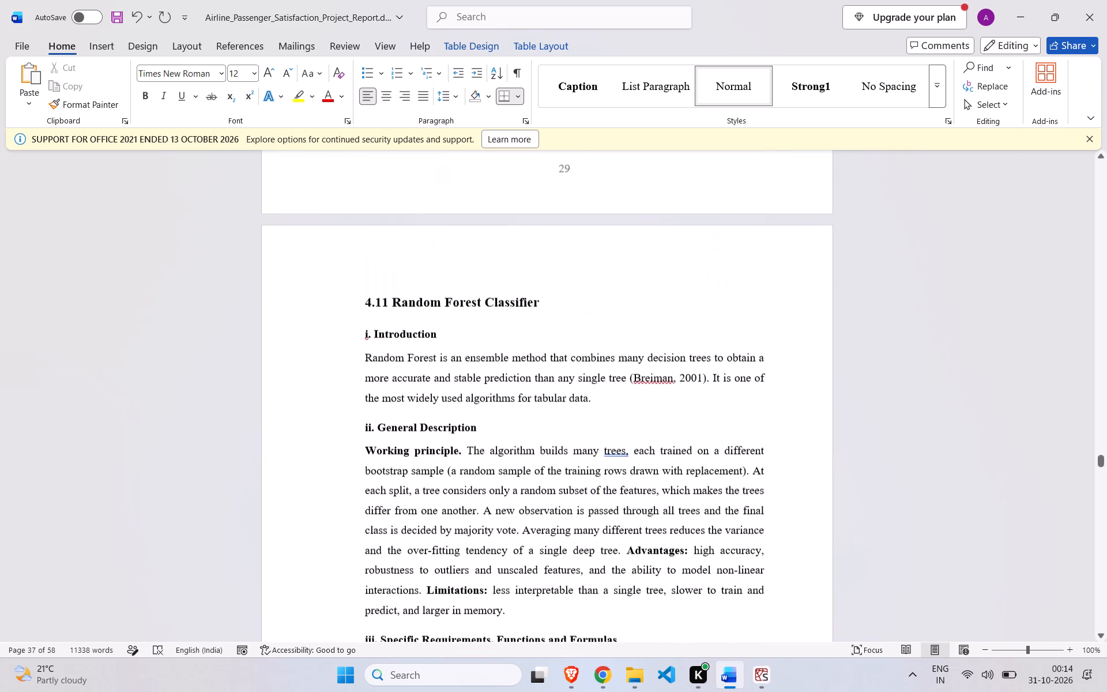
scroll(701, 484, "down", 3)
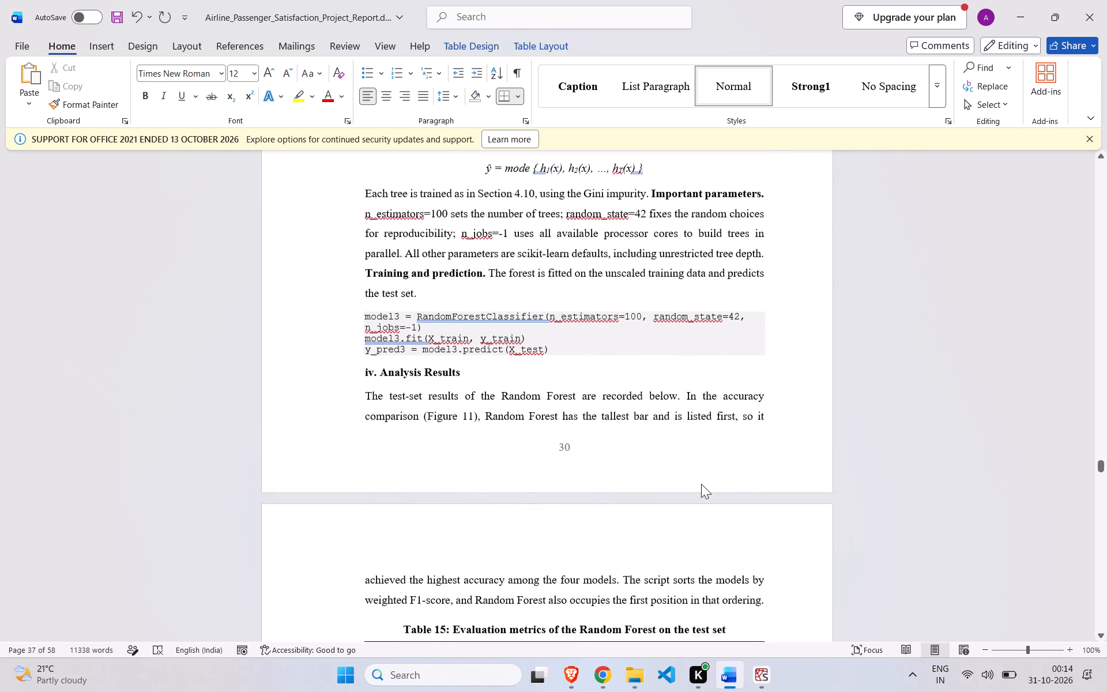
scroll(701, 484, "down", 3)
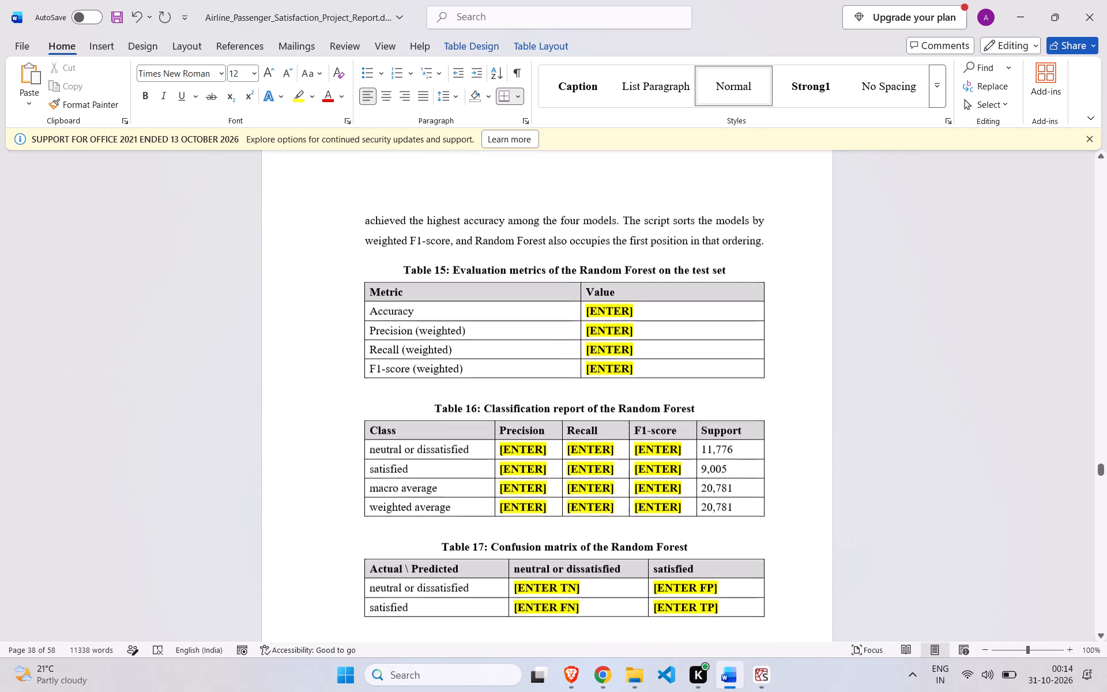
Switch to Spyder and clear the console output.
left_click(750, 674)
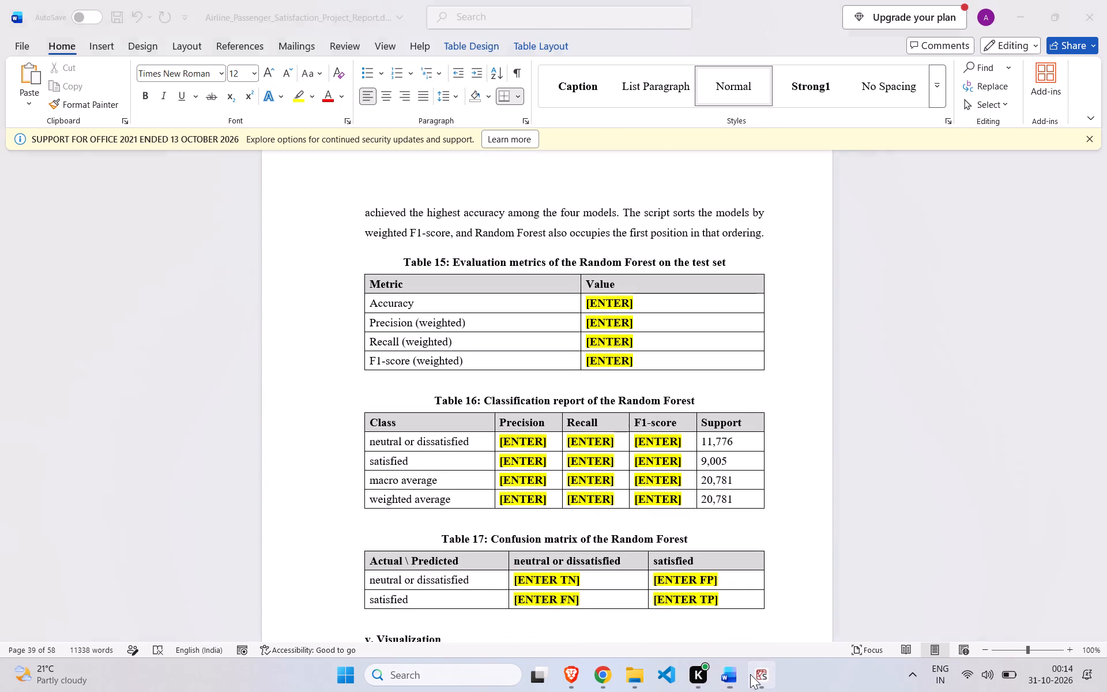
left_click(716, 496)
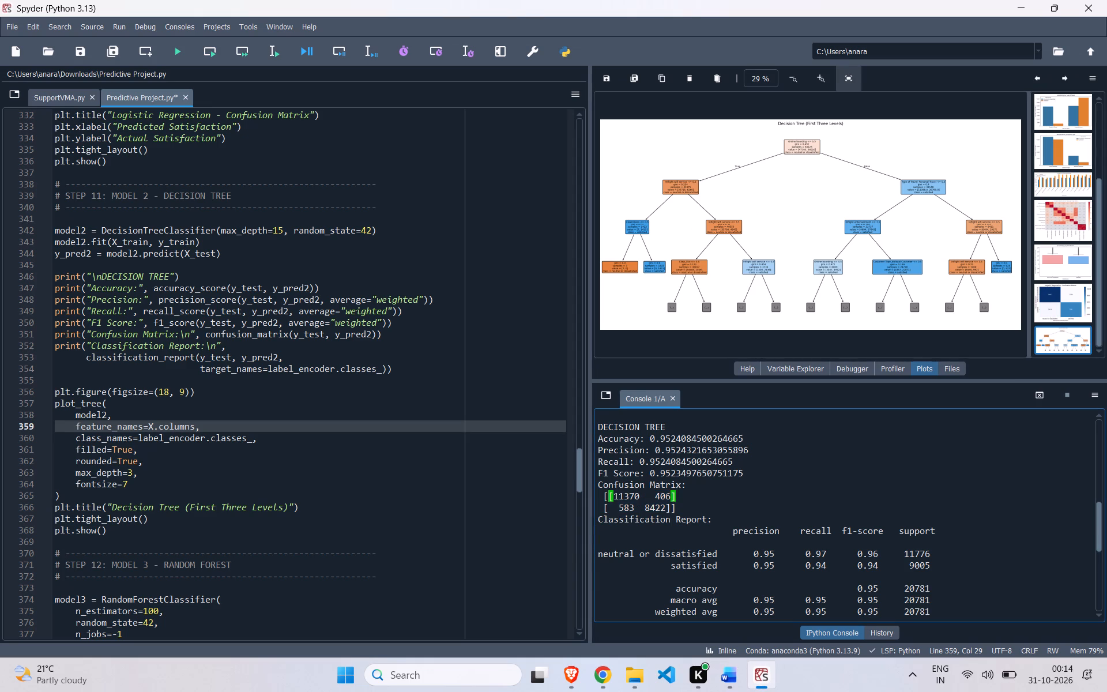
left_click(1036, 391)
Run only the Step 12 Random Forest code, lines 374 to 390, and bring its printed metrics into view.
scroll(450, 403, "down", 1)
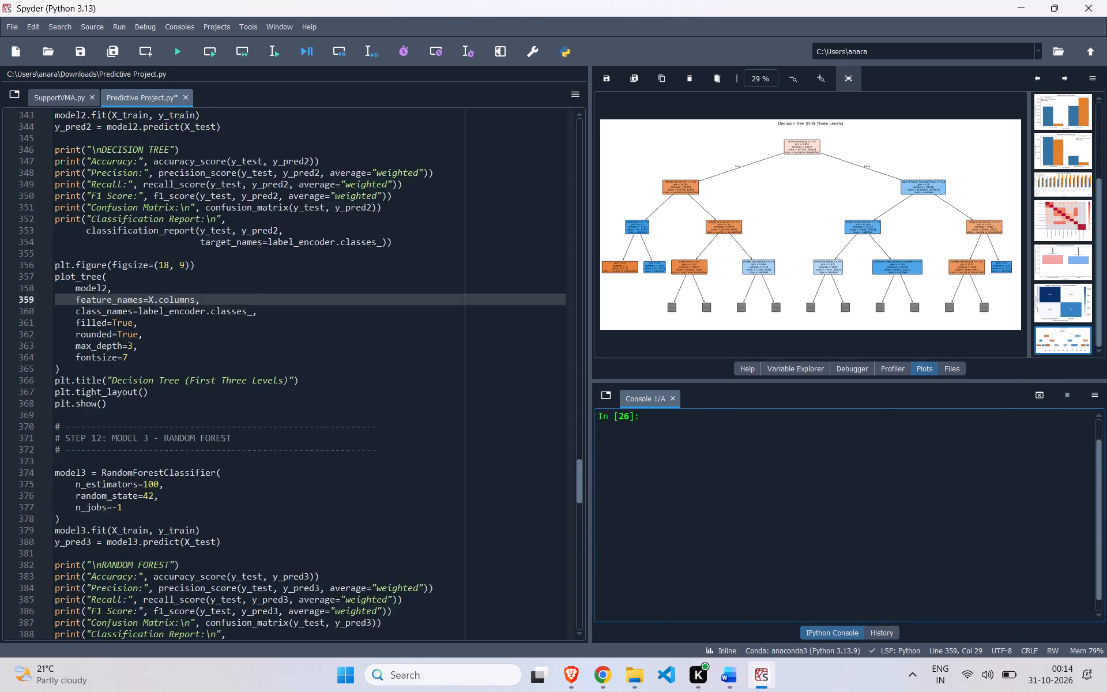
scroll(450, 403, "down", 3)
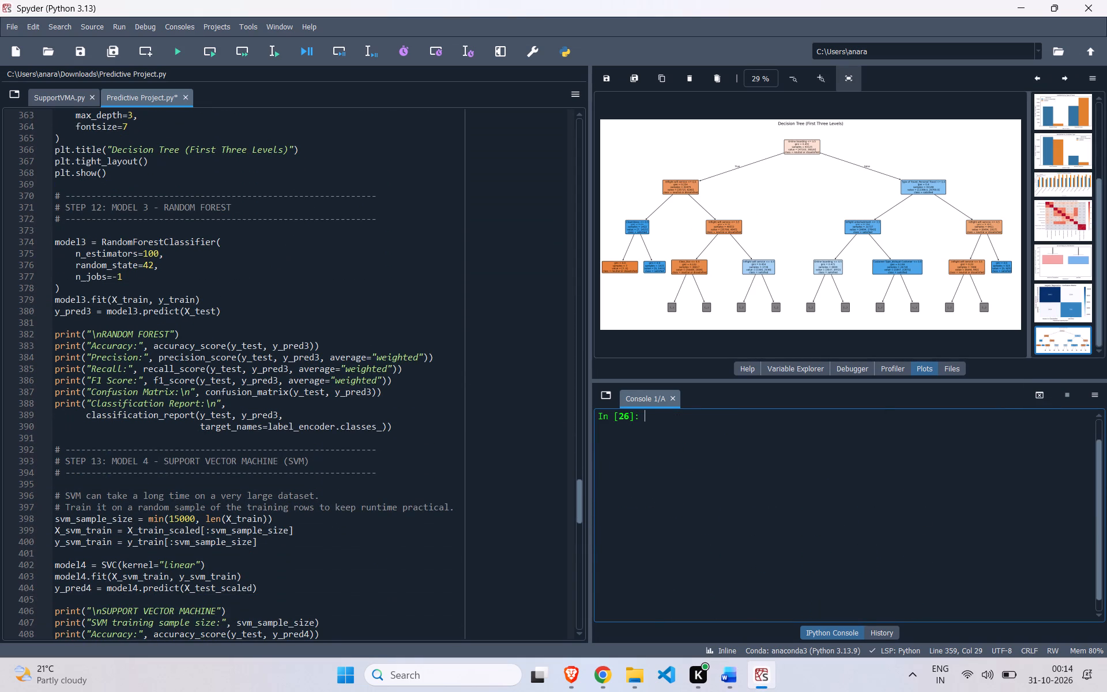
left_click_drag(390, 426, 42, 240)
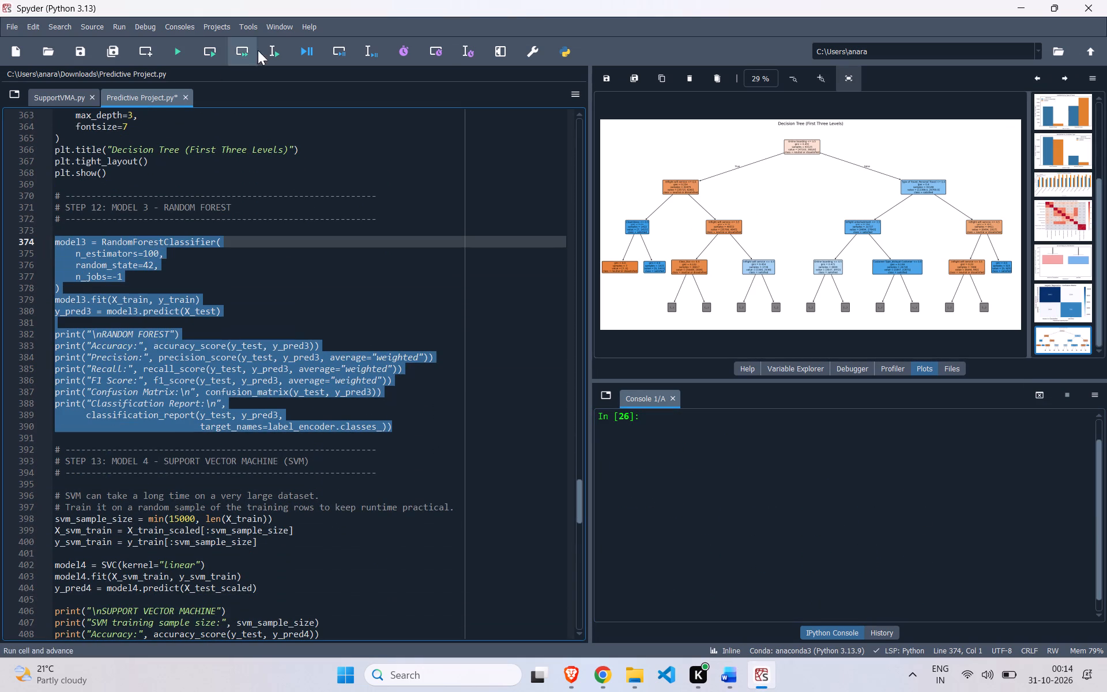
left_click(270, 47)
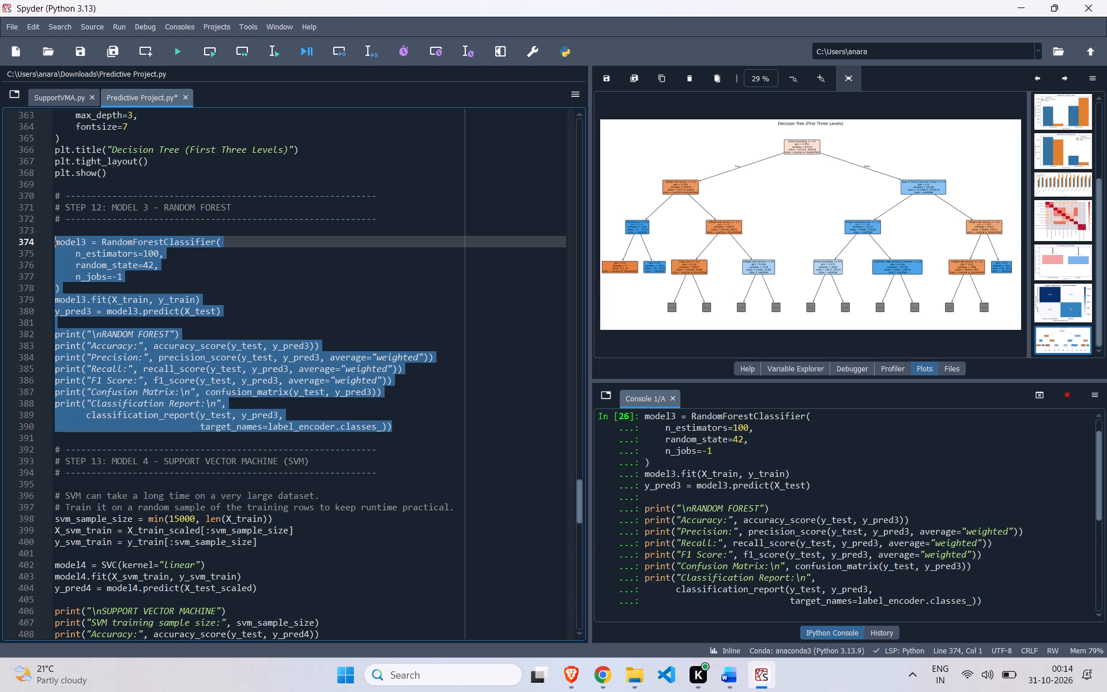
scroll(786, 557, "up", 1)
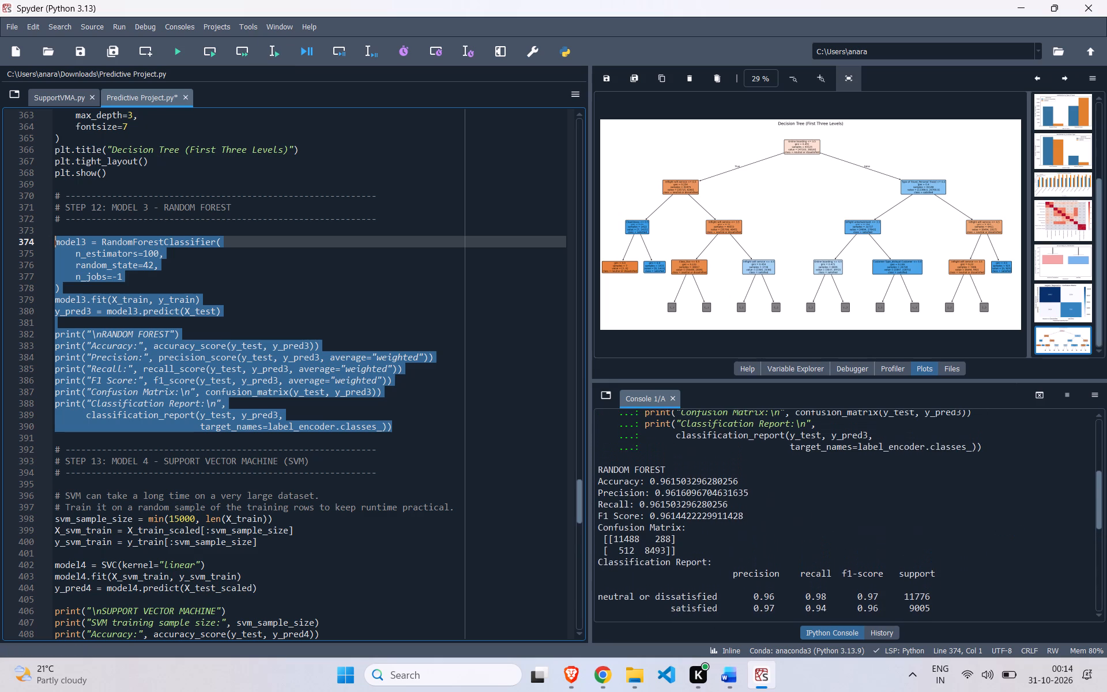
scroll(786, 557, "up", 1)
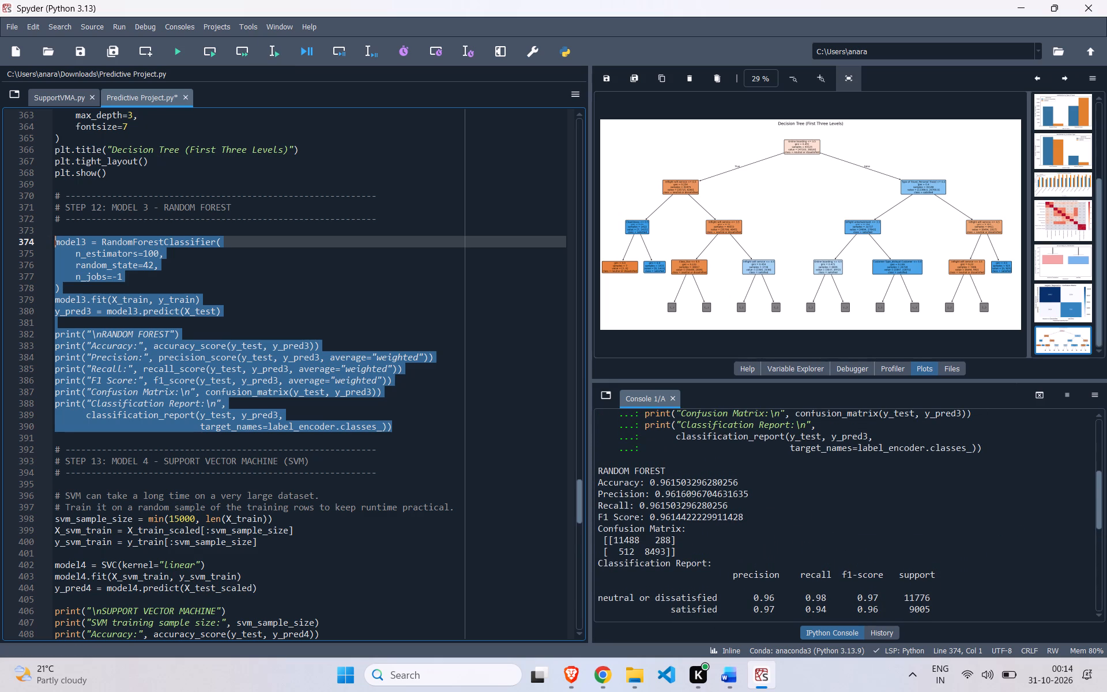
Return to the Word report and replace the Accuracy placeholder in Table 15 with 0.96.
left_click(727, 678)
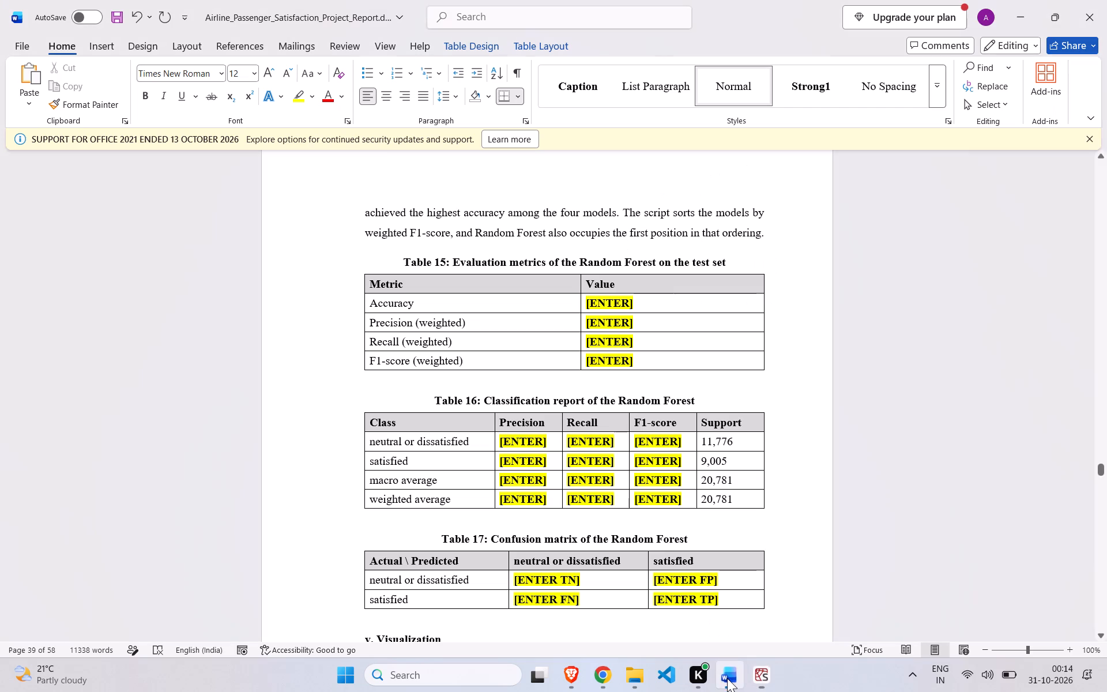
left_click(645, 306)
key("BackSpace")
key("BackSpace")
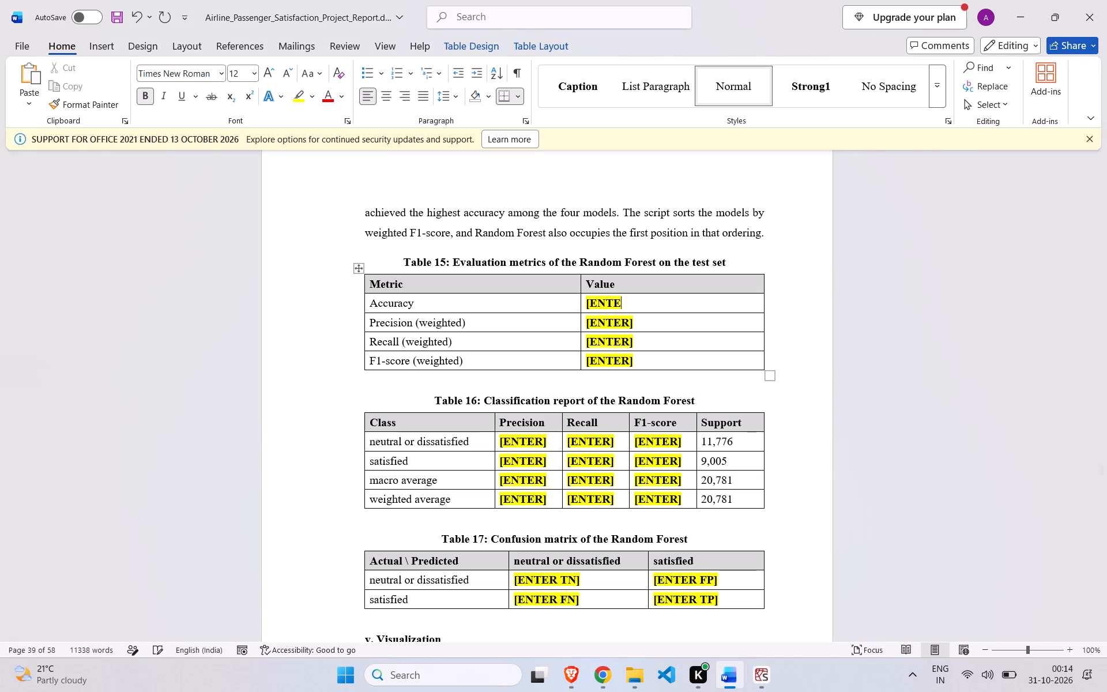
key("BackSpace")
key("BackSpace")
key("BackSpace")
key("BackSpace")
key("BackSpace")
type("0.96")
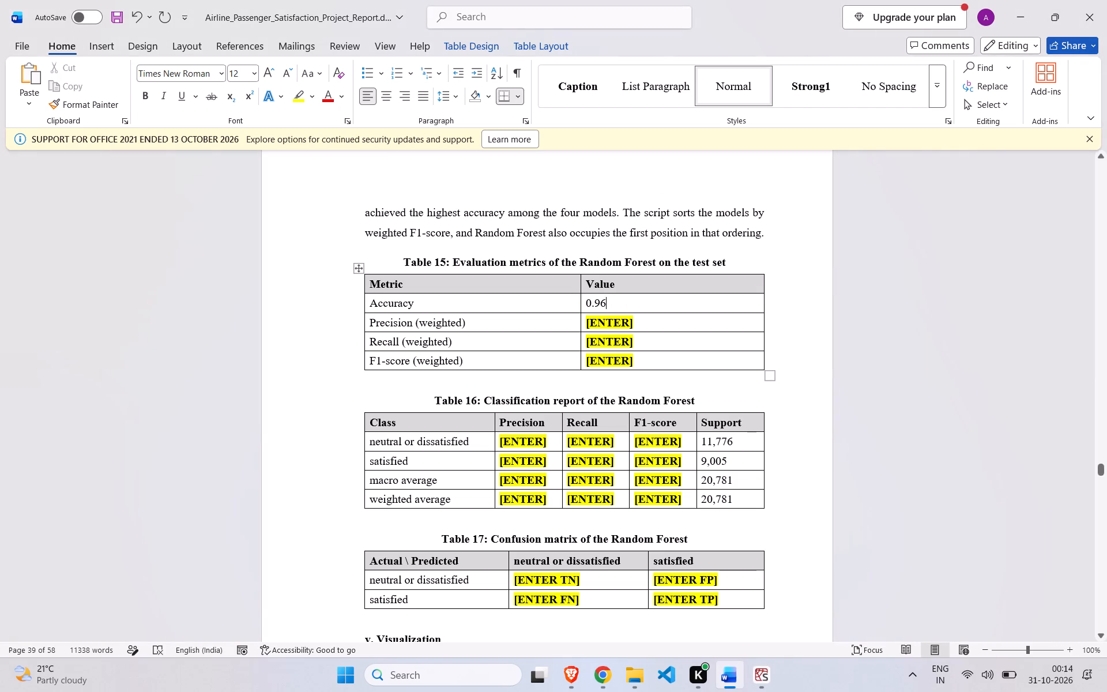
Copy the 0.96 accuracy value and use it to replace the Precision (weighted) placeholder in Table 15.
key("ctrl+shift+Left")
key("ctrl+shift+Left")
key("ctrl+shift+Left")
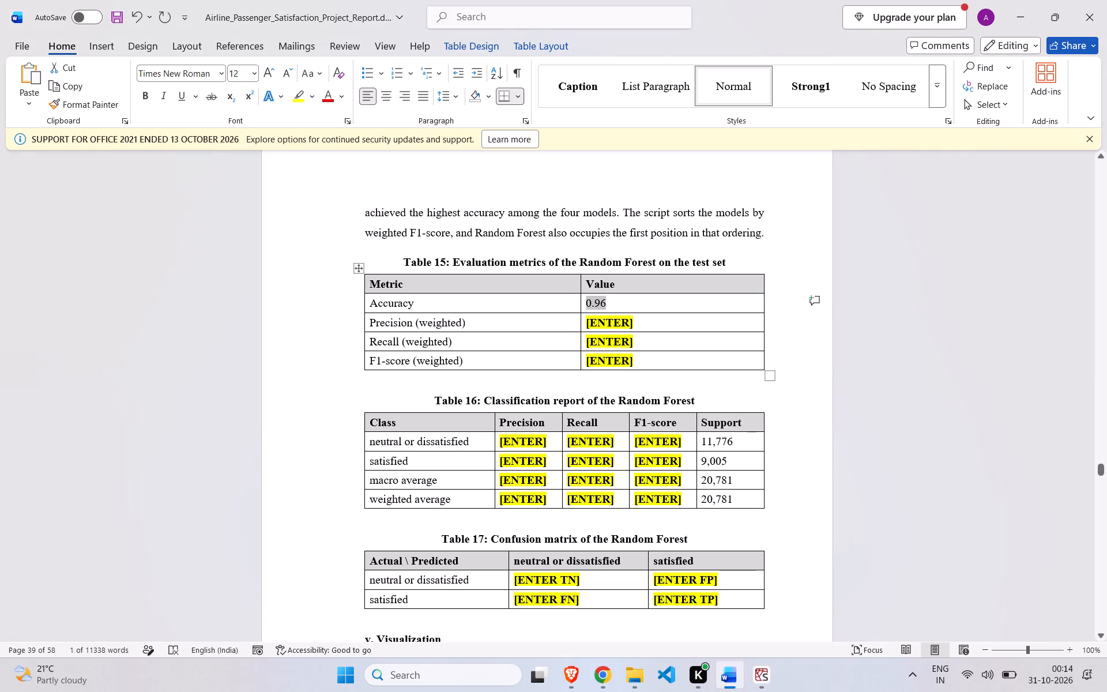
key("ctrl+c")
left_click(645, 318)
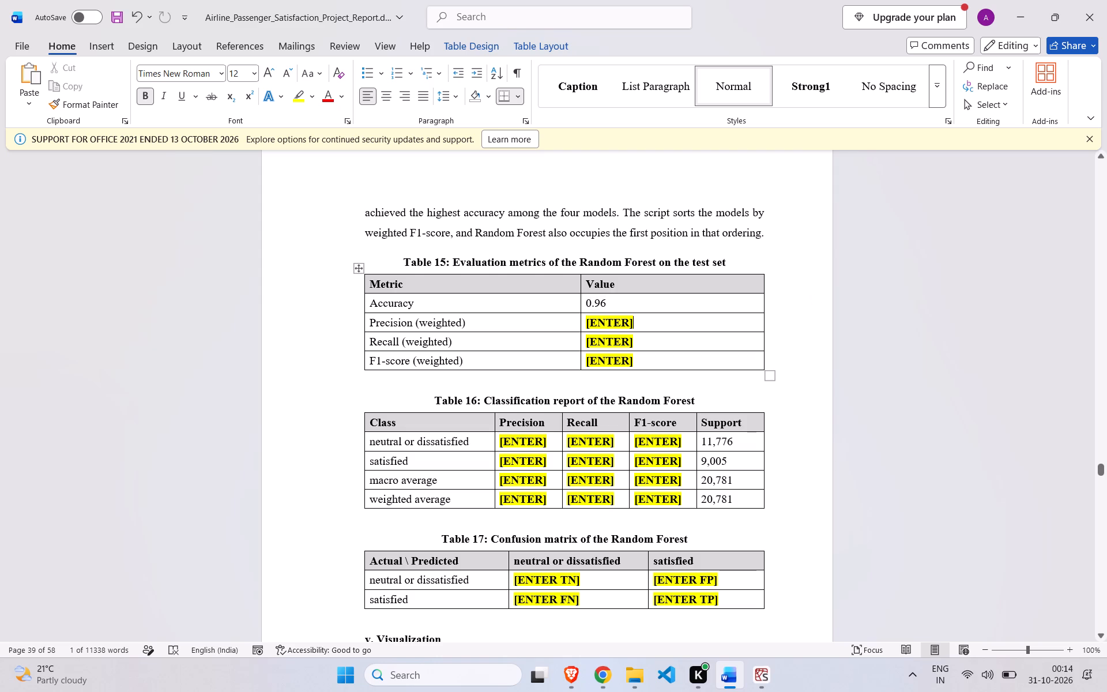
double_click(645, 318)
key("BackSpace")
key("BackSpace")
key("BackSpace")
key("BackSpace")
key("BackSpace")
key("BackSpace")
key("BackSpace")
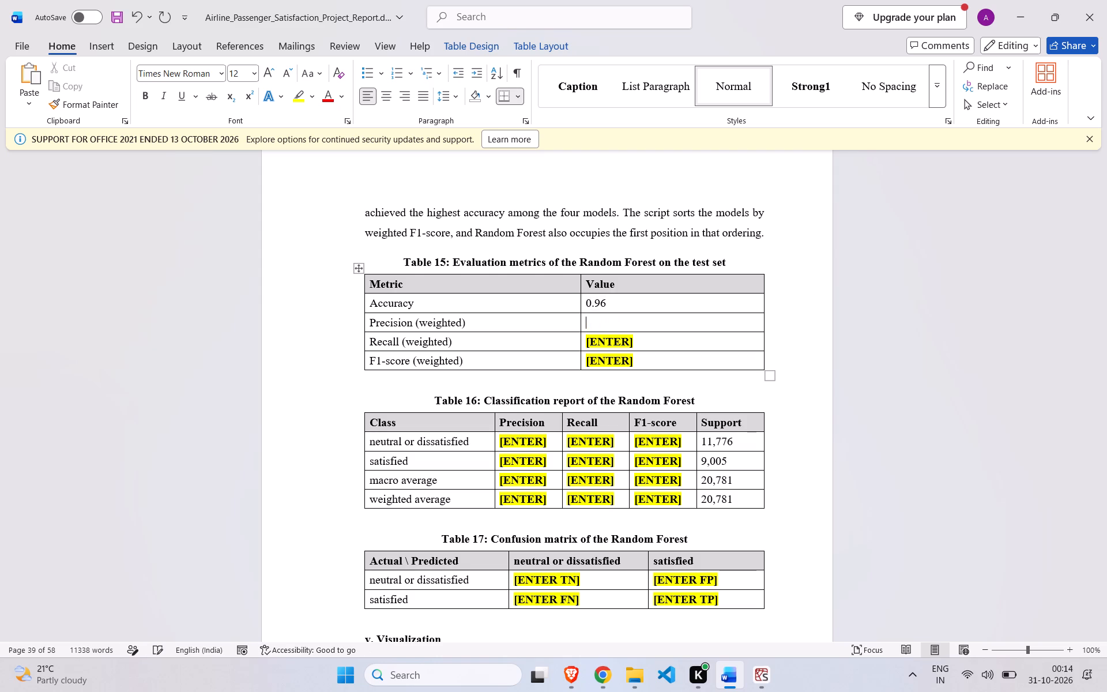
key("ctrl+v")
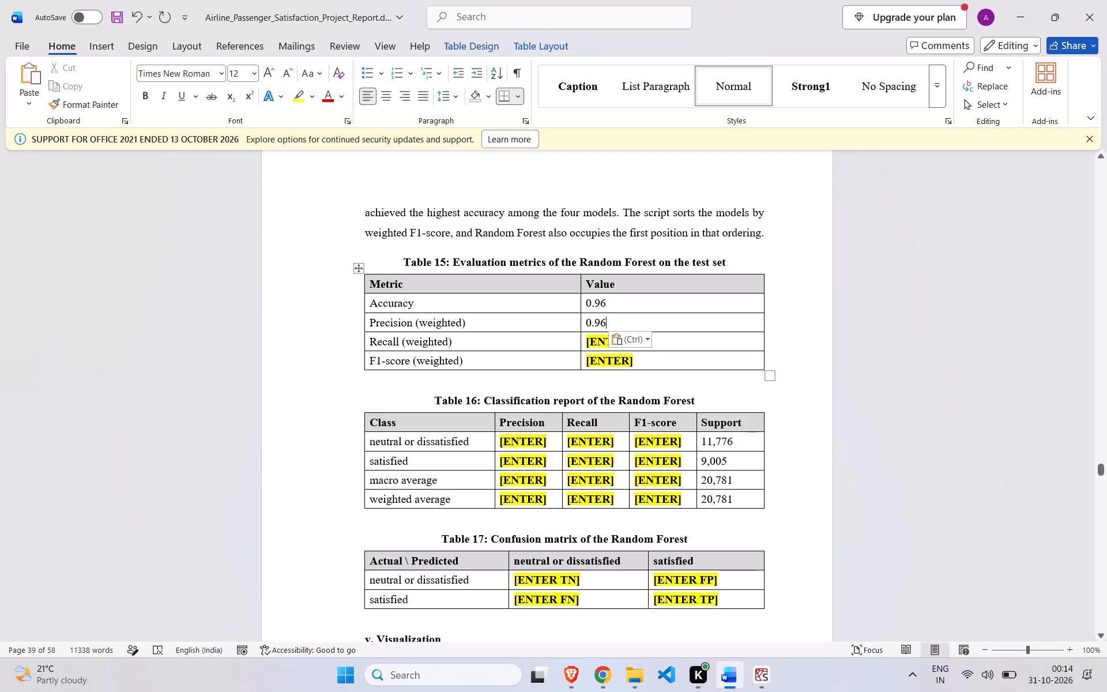
Replace the Recall (weighted) placeholder in Table 15 with the copied 0.96.
left_click(670, 344)
key("BackSpace")
key("BackSpace")
key("BackSpace")
key("BackSpace")
key("BackSpace")
key("BackSpace")
key("BackSpace")
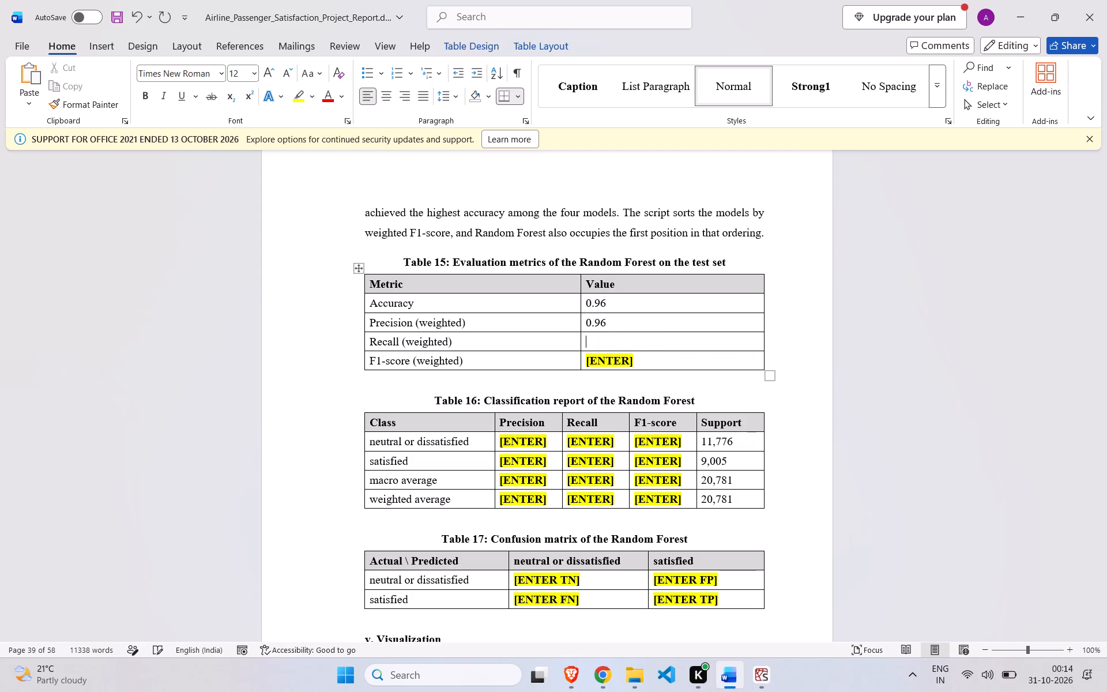
key("ctrl+v")
Replace the F1-score (weighted) placeholder in Table 15 with the copied 0.96.
left_click(679, 363)
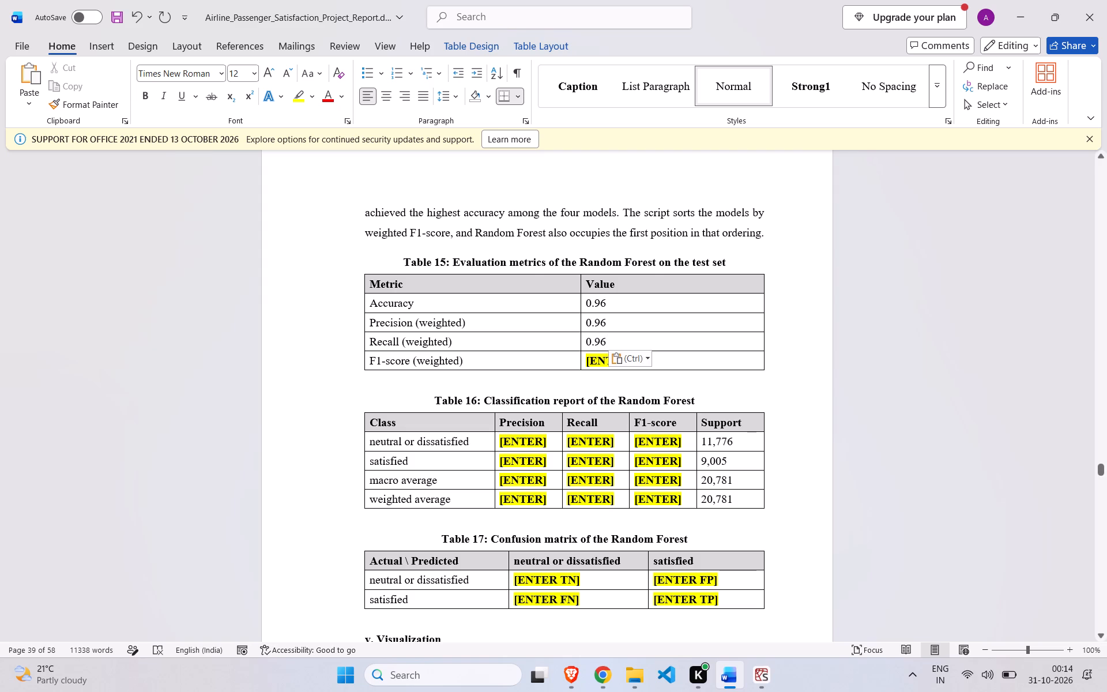
key("BackSpace")
key("BackSpace")
key("BackSpace")
key("BackSpace")
key("BackSpace")
key("BackSpace")
key("BackSpace")
key("ctrl+v")
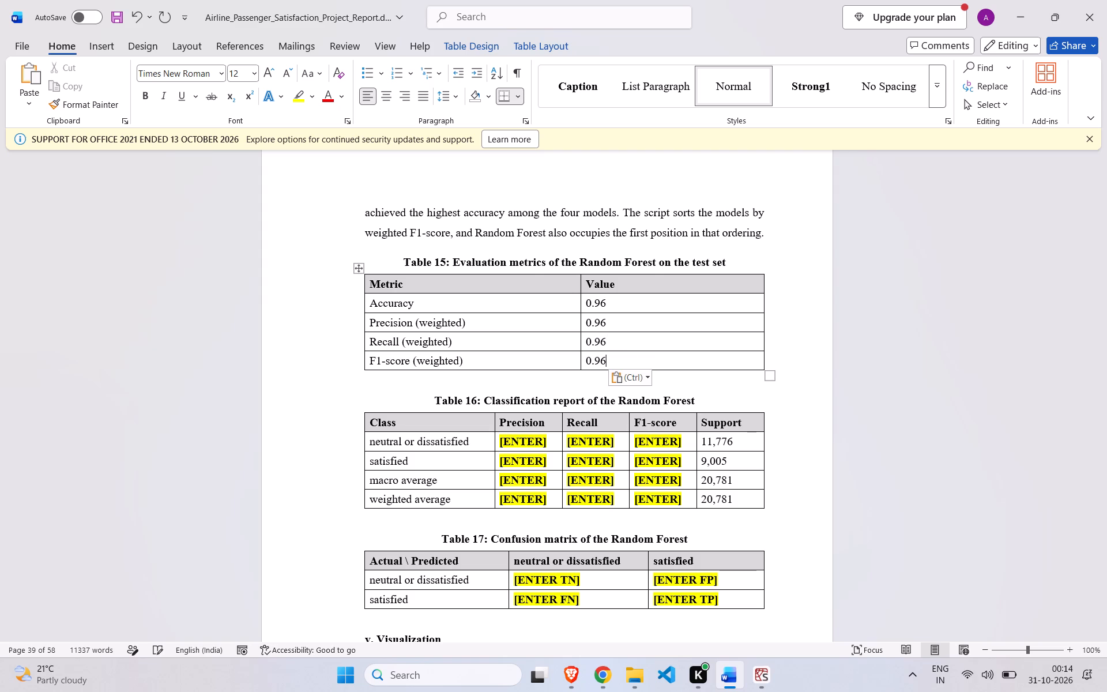
Delete the F1-score, recall and precision placeholders from the neutral or dissatisfied row of Table 16.
left_click_drag(684, 439, 632, 446)
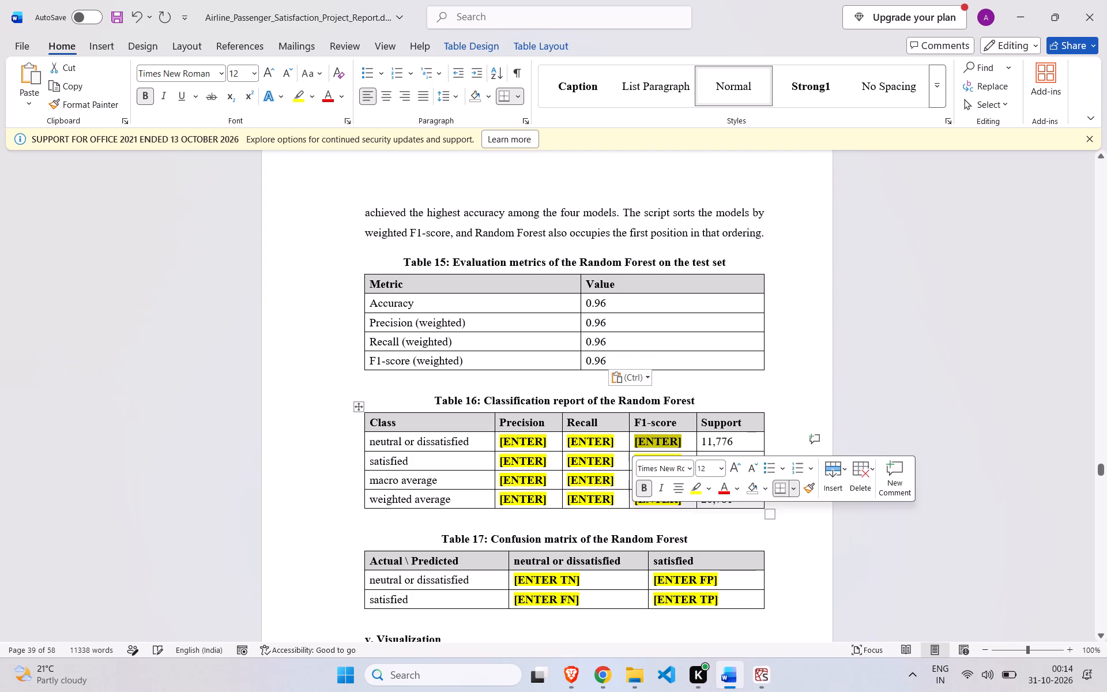
key("BackSpace")
left_click_drag(613, 445, 576, 438)
key("BackSpace")
key("BackSpace")
left_click_drag(549, 437, 521, 439)
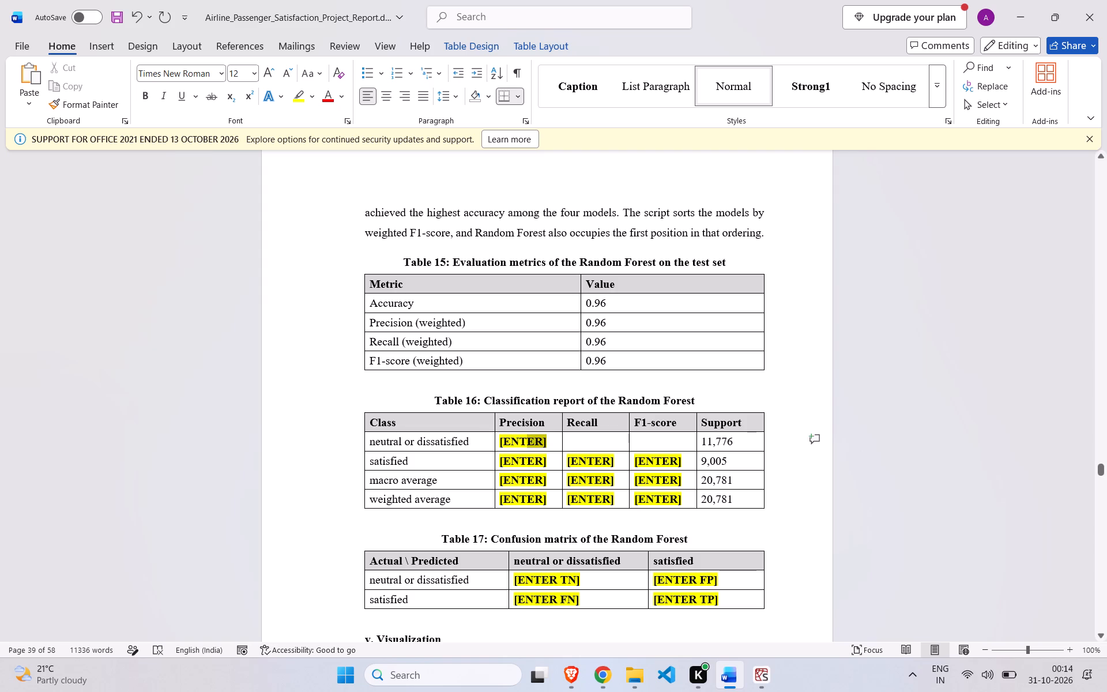
left_click_drag(521, 439, 503, 439)
key("BackSpace")
key("BackSpace")
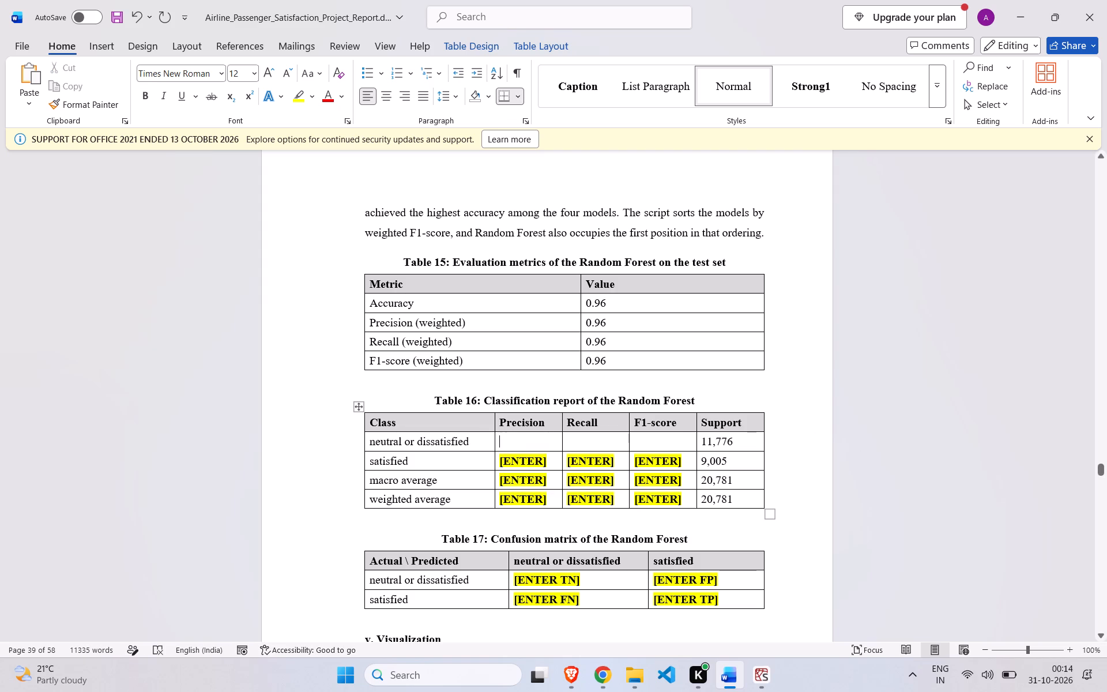
Delete the precision, recall and F1-score placeholders from the satisfied row of Table 16.
left_click_drag(553, 461, 507, 465)
key("BackSpace")
key("BackSpace")
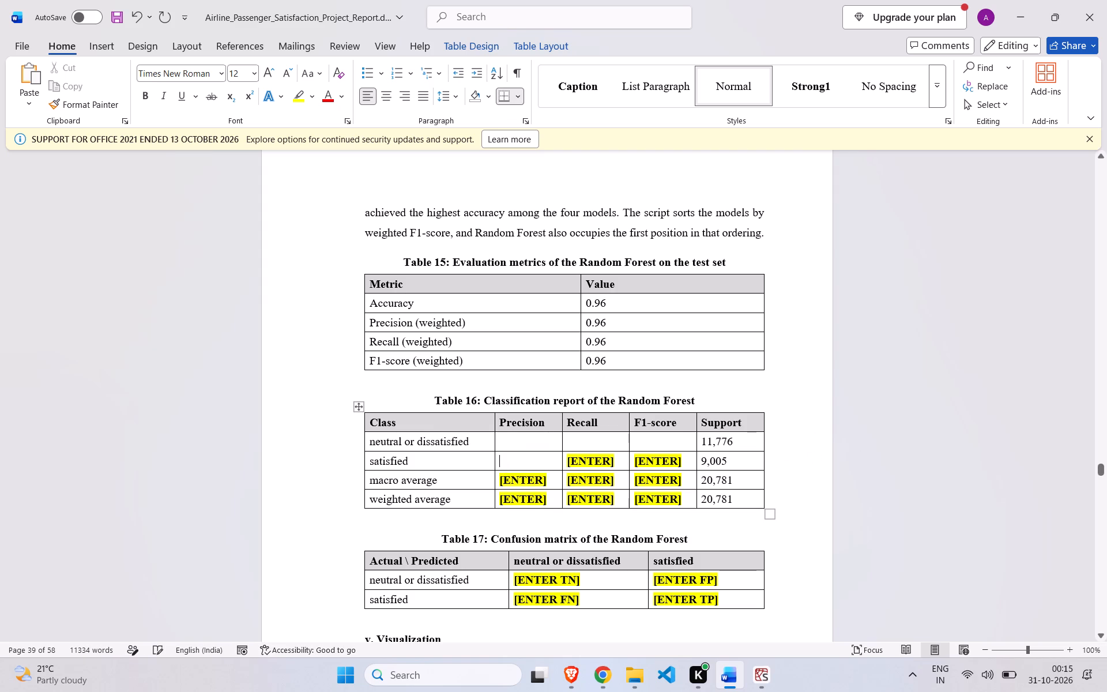
left_click_drag(620, 462, 568, 462)
key("BackSpace")
key("BackSpace")
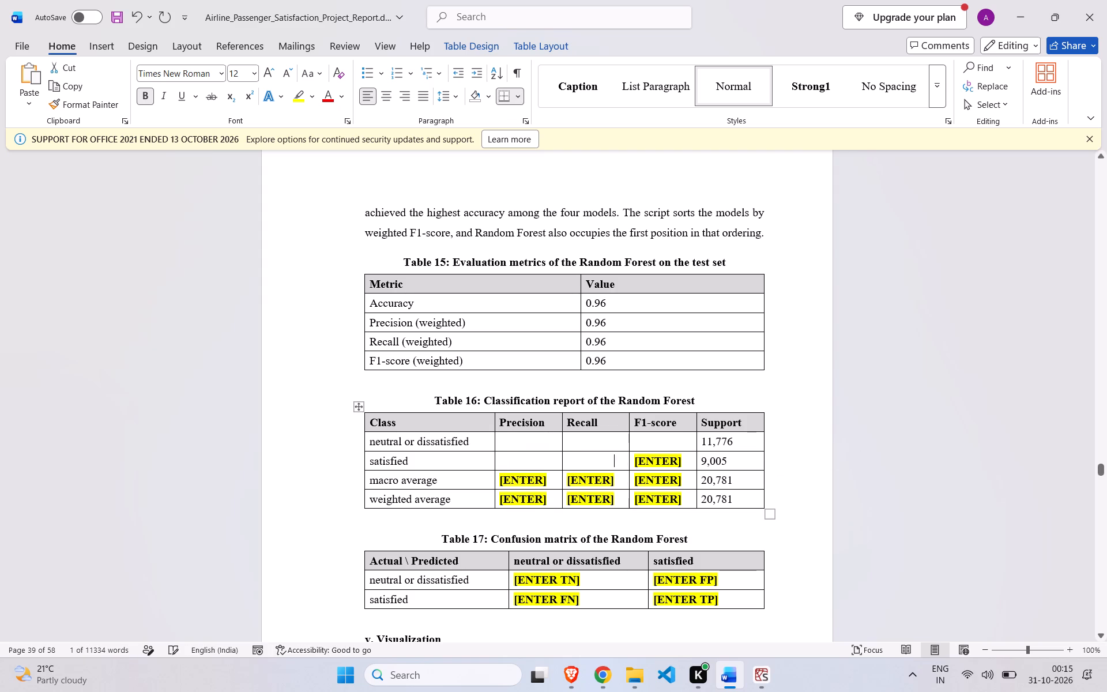
left_click_drag(683, 462, 643, 468)
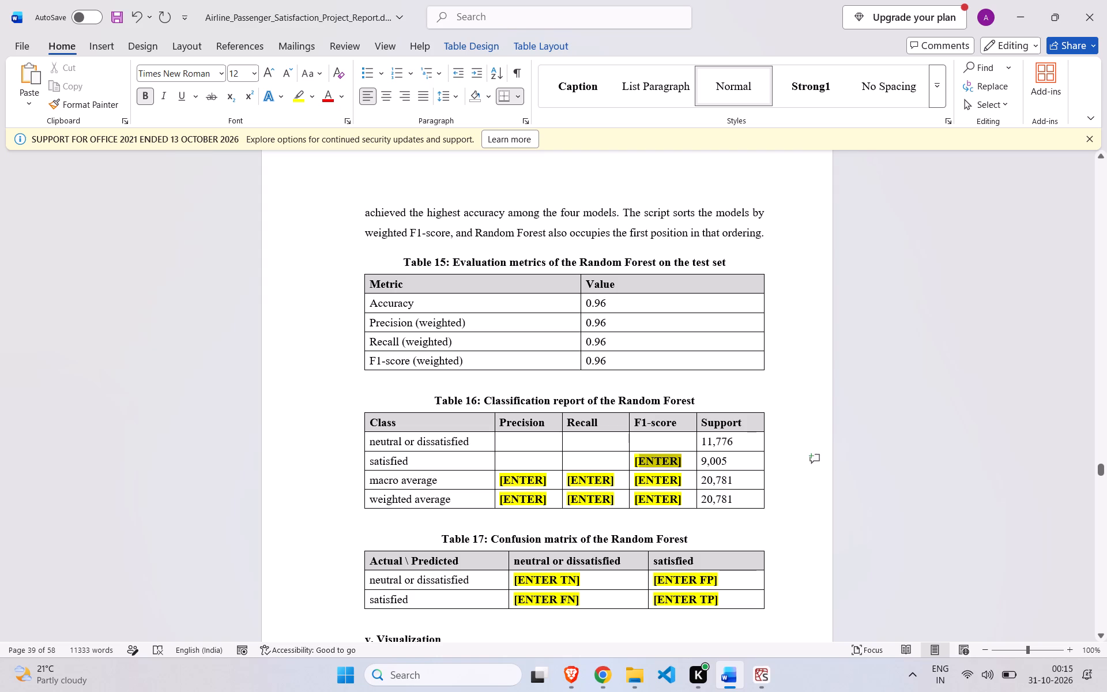
left_click_drag(643, 468, 636, 467)
key("BackSpace")
Delete Table 16's macro average recall placeholder and both precision placeholders in the macro and weighted average rows.
left_click_drag(613, 483, 584, 483)
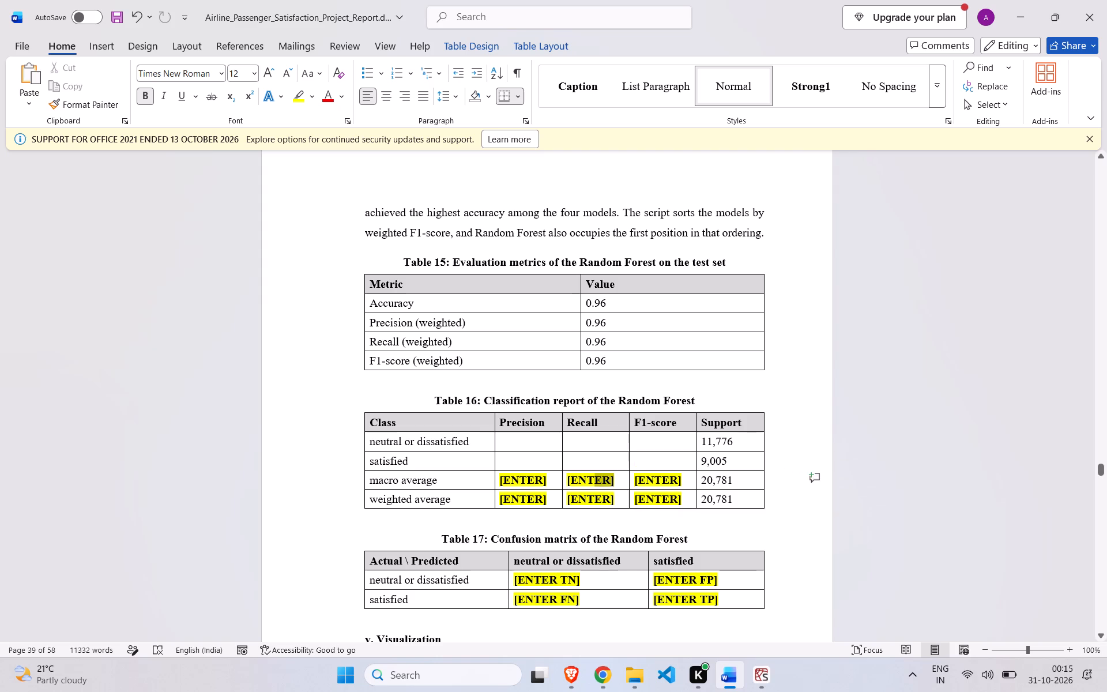
left_click_drag(584, 483, 573, 483)
key("BackSpace")
key("BackSpace")
left_click_drag(544, 482, 506, 484)
key("BackSpace")
key("BackSpace")
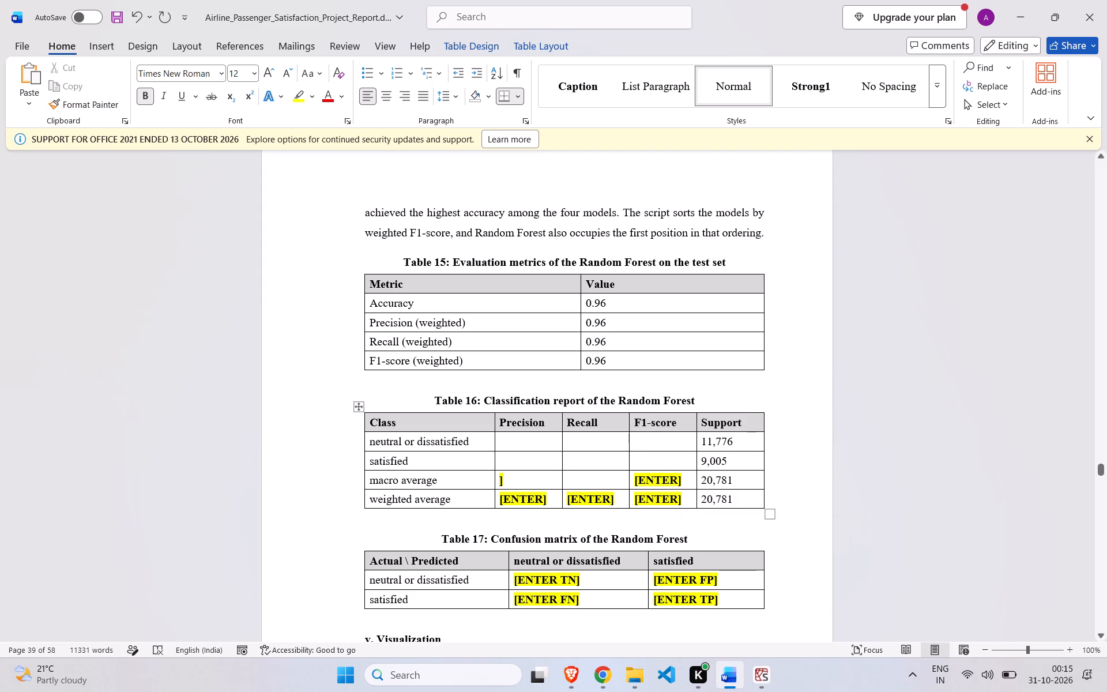
left_click_drag(556, 502, 503, 495)
key("BackSpace")
key("BackSpace")
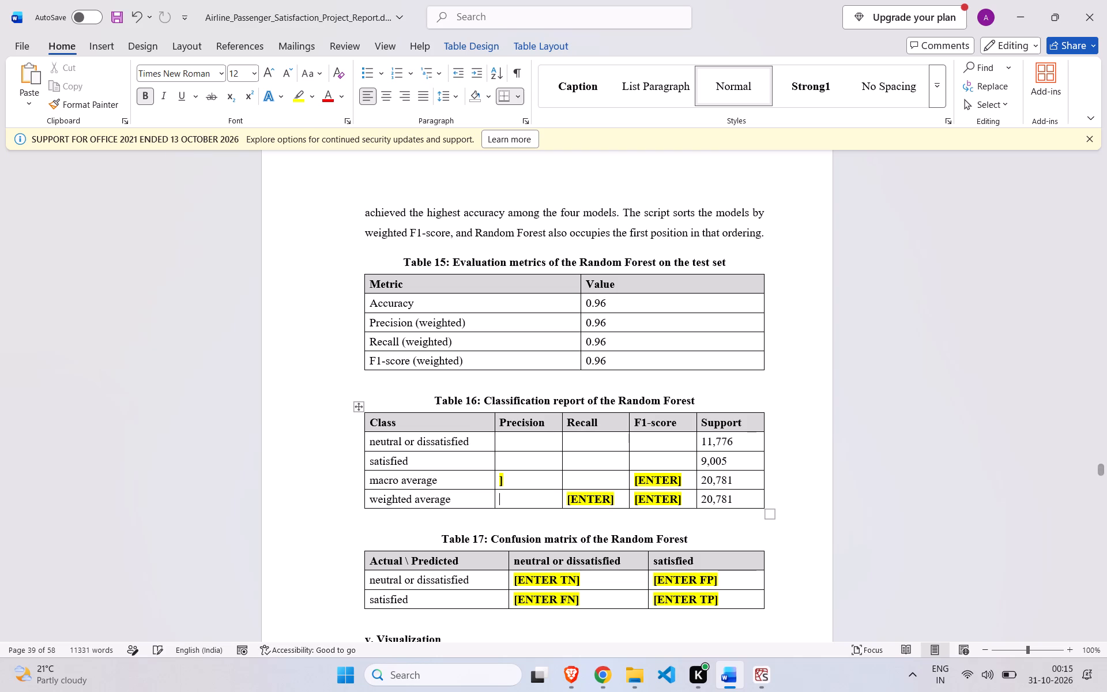
left_click(517, 479)
key("BackSpace")
Delete Table 16's remaining placeholders: weighted average recall and the F1-scores of the macro and weighted average rows.
left_click_drag(618, 502, 570, 497)
key("BackSpace")
left_click(570, 497)
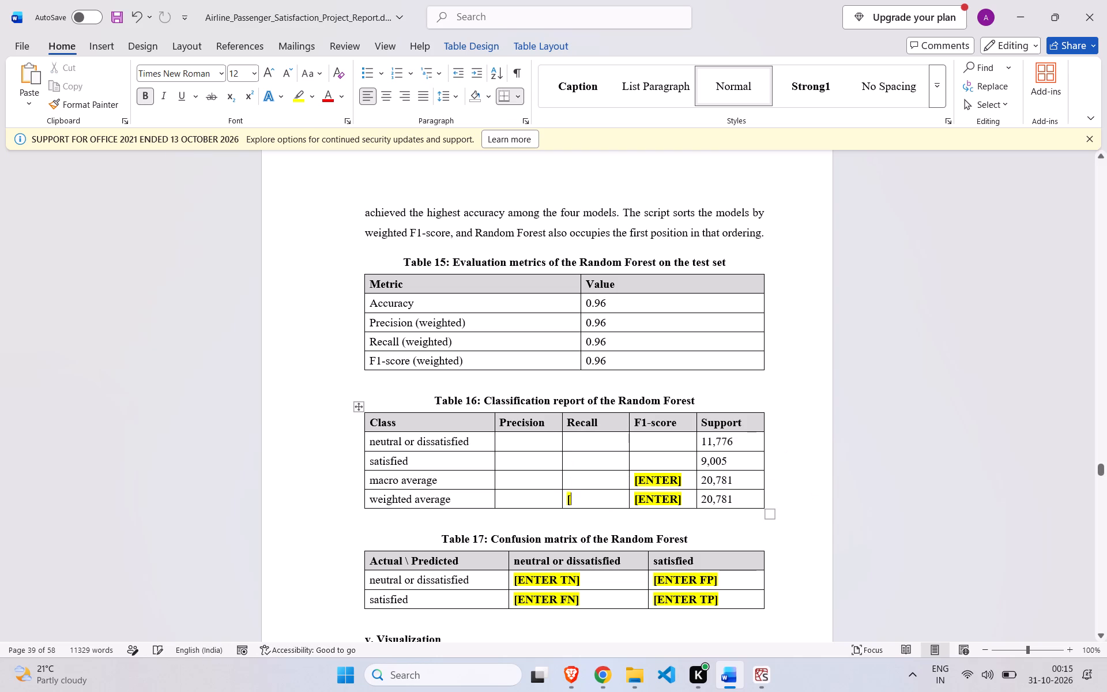
key("BackSpace")
left_click_drag(683, 480, 633, 475)
key("BackSpace")
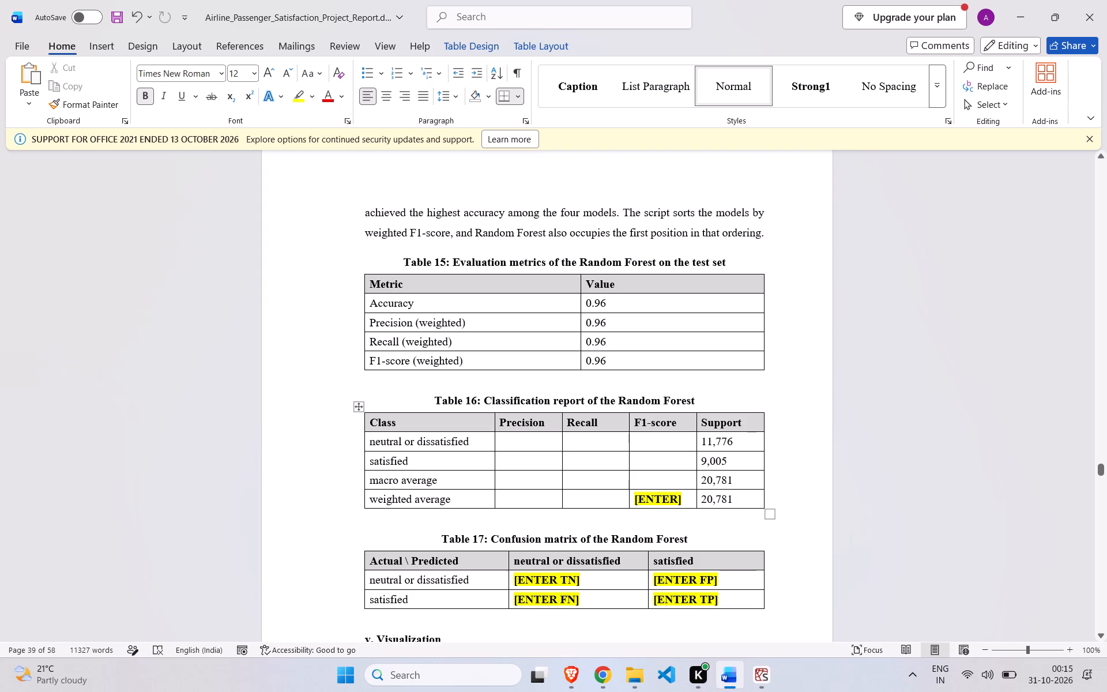
left_click_drag(687, 503, 631, 502)
key("BackSpace")
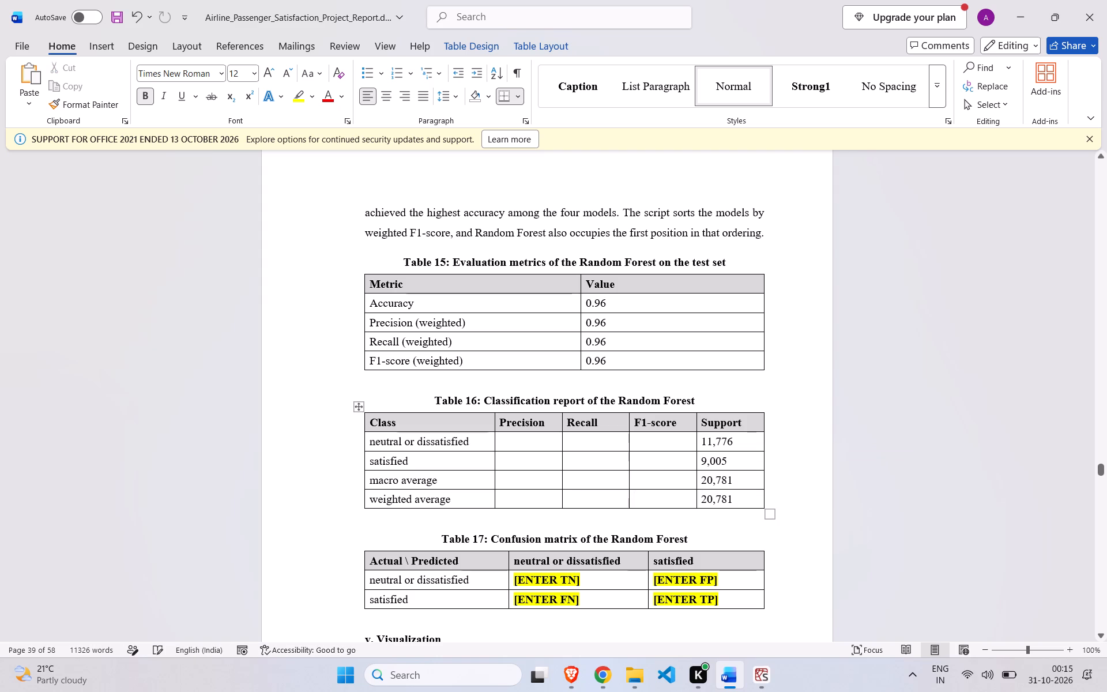
Copy the neutral or dissatisfied scores 0.96, 0.98 and 0.97 from Spyder's Random Forest report into that row's Precision cell in Word's Table 16.
left_click(760, 673)
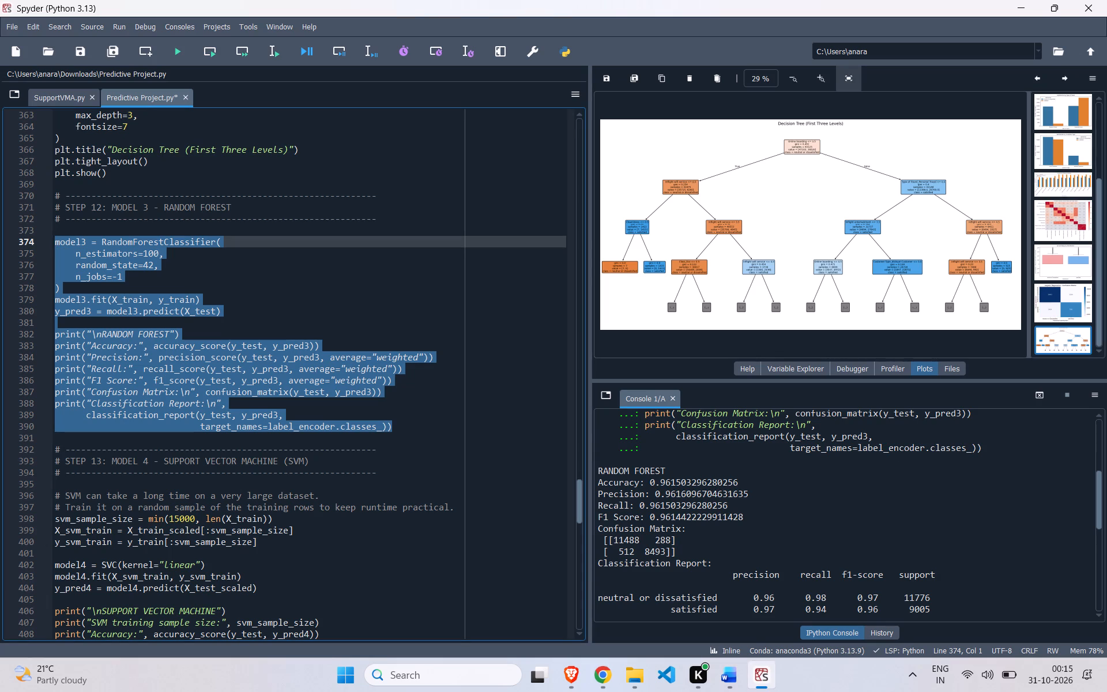
scroll(777, 521, "down", 1)
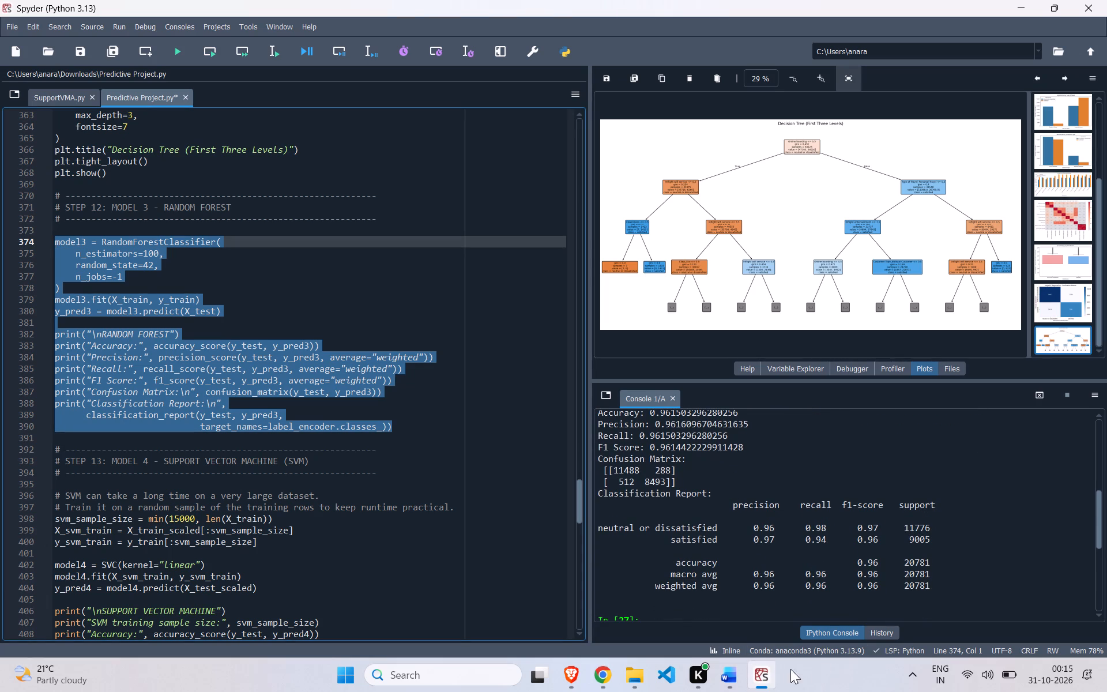
left_click(732, 671)
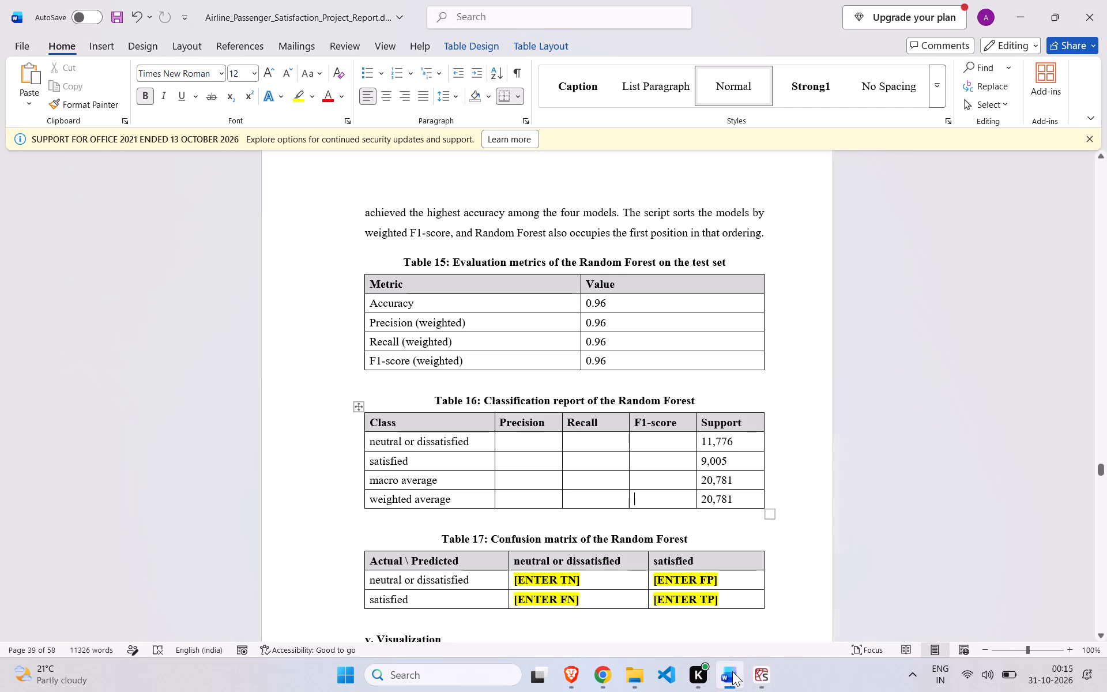
left_click(759, 677)
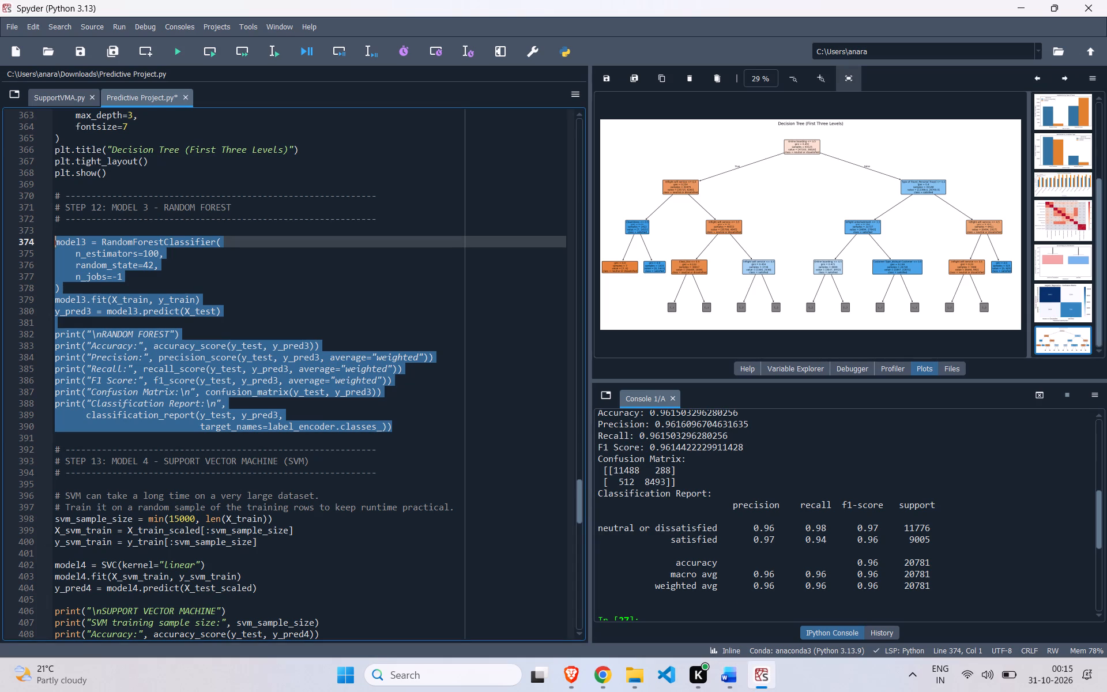
left_click_drag(750, 527, 879, 524)
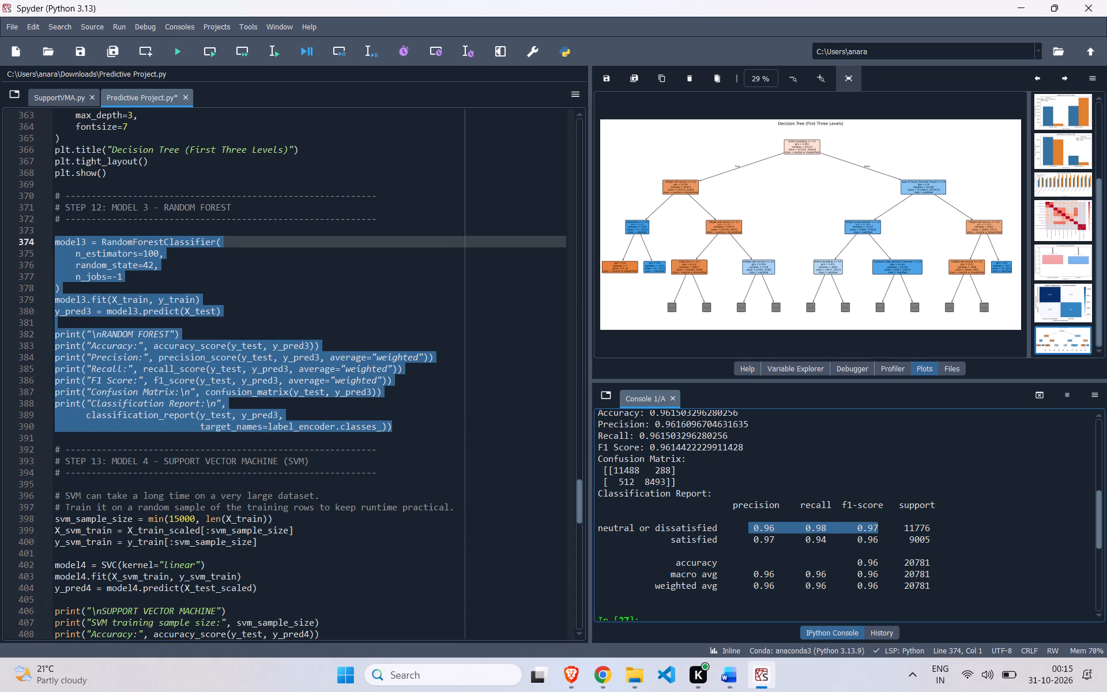
left_click_drag(879, 524, 886, 524)
key("ctrl+c")
left_click(730, 679)
left_click(512, 445)
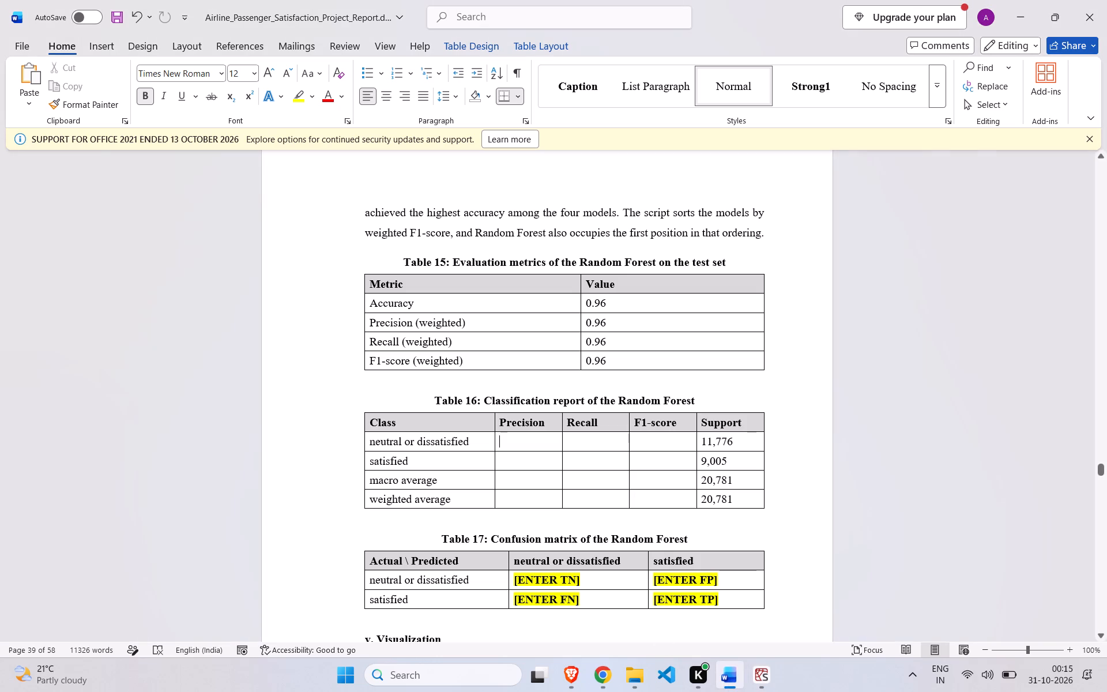
key("ctrl+v")
Enter F1-score 0.97 and recall 0.98 in Table 16's neutral or dissatisfied row.
left_click(646, 447)
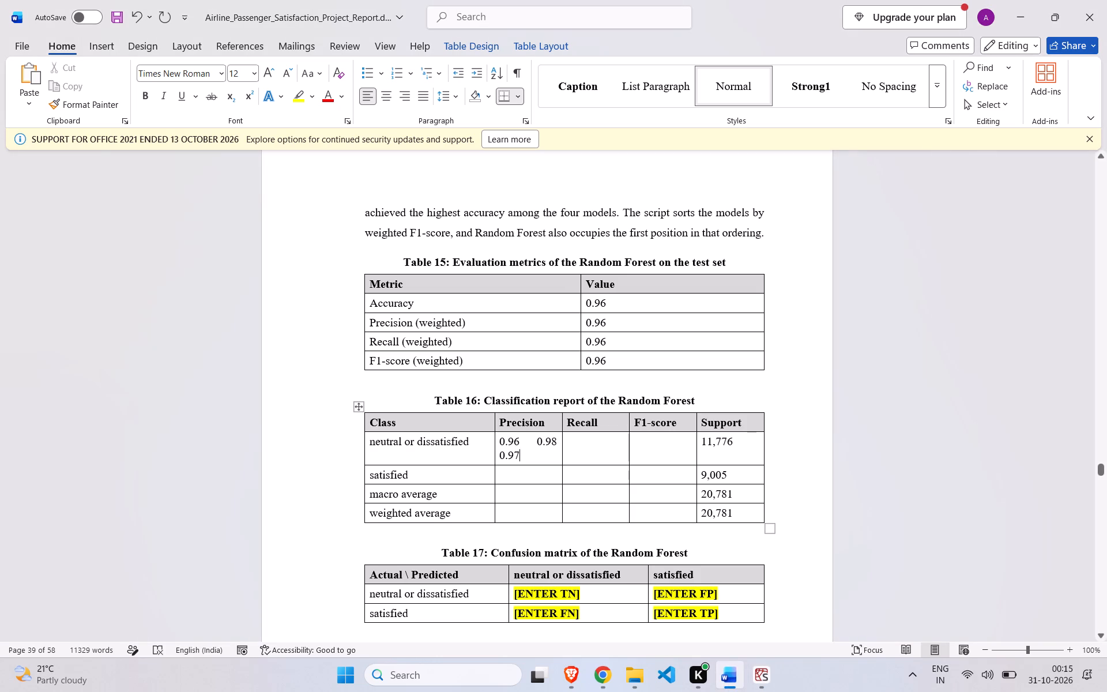
type("0.")
type("97")
key("Left")
key("Left")
key("Left")
key("Left")
key("Left")
type("0.")
type("98")
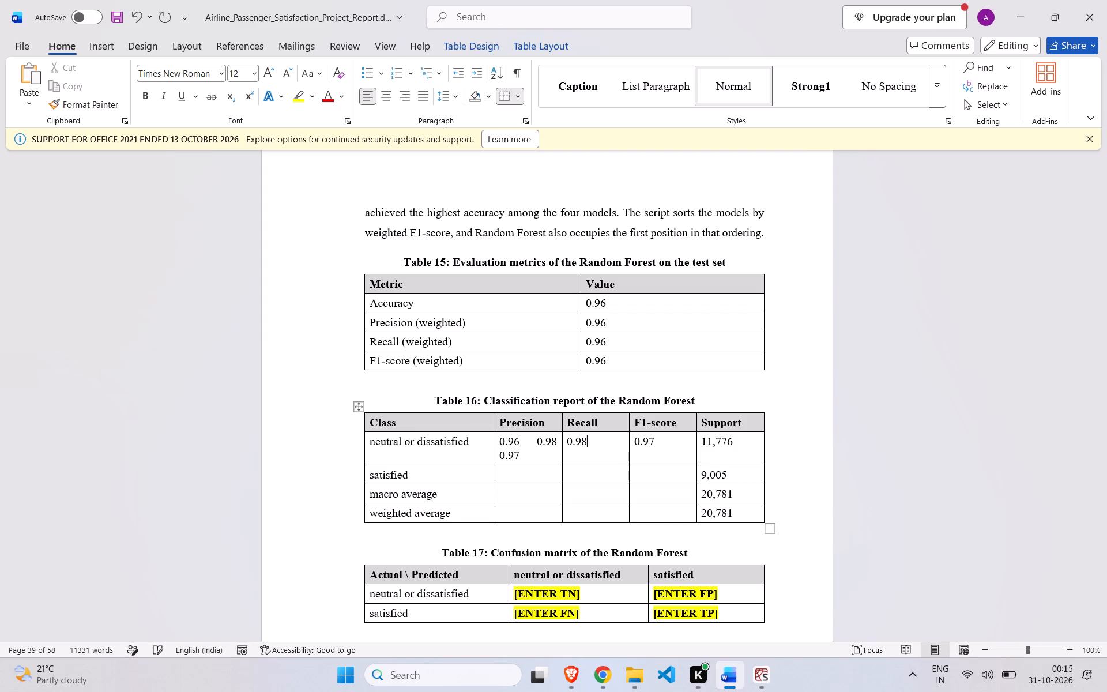
Remove the surplus 0.98 and 0.97 from the neutral or dissatisfied Precision cell, leaving only 0.96.
left_click(537, 442)
left_click_drag(555, 441, 539, 441)
key("BackSpace")
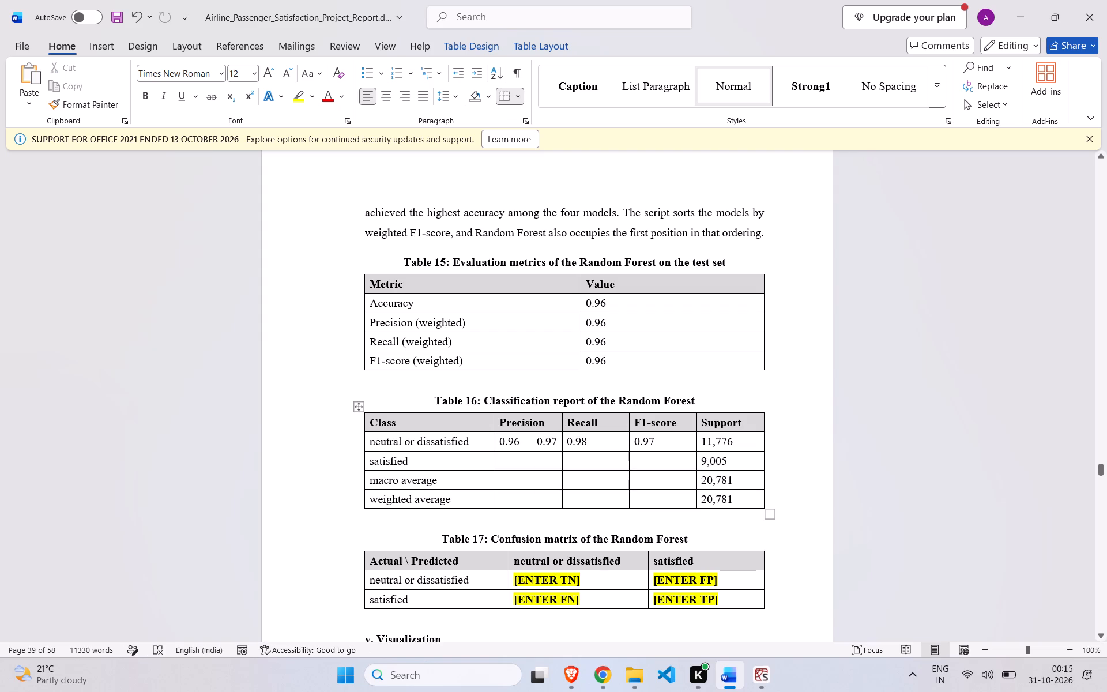
left_click_drag(559, 441, 534, 442)
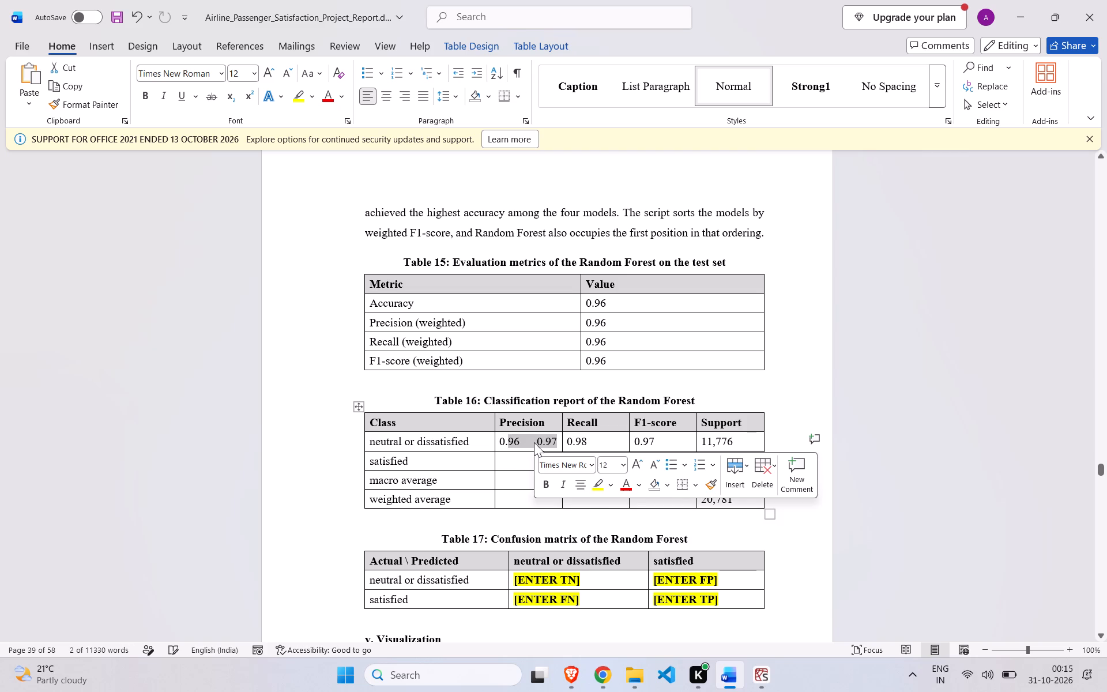
key("Right")
key("ctrl+shift+Left")
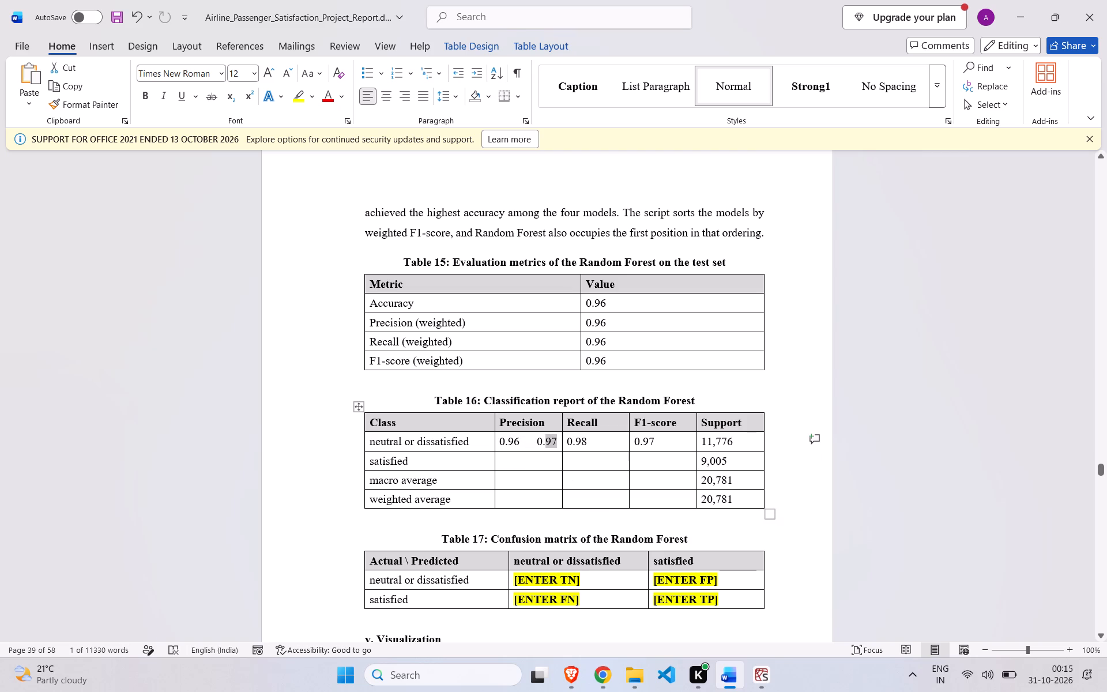
key("ctrl+shift+Left")
key("ctrl+shift+Left")
key("BackSpace")
Copy the satisfied class scores 0.97, 0.94 and 0.96 from Spyder's console into the satisfied Precision cell of Word's Table 16.
left_click(513, 466)
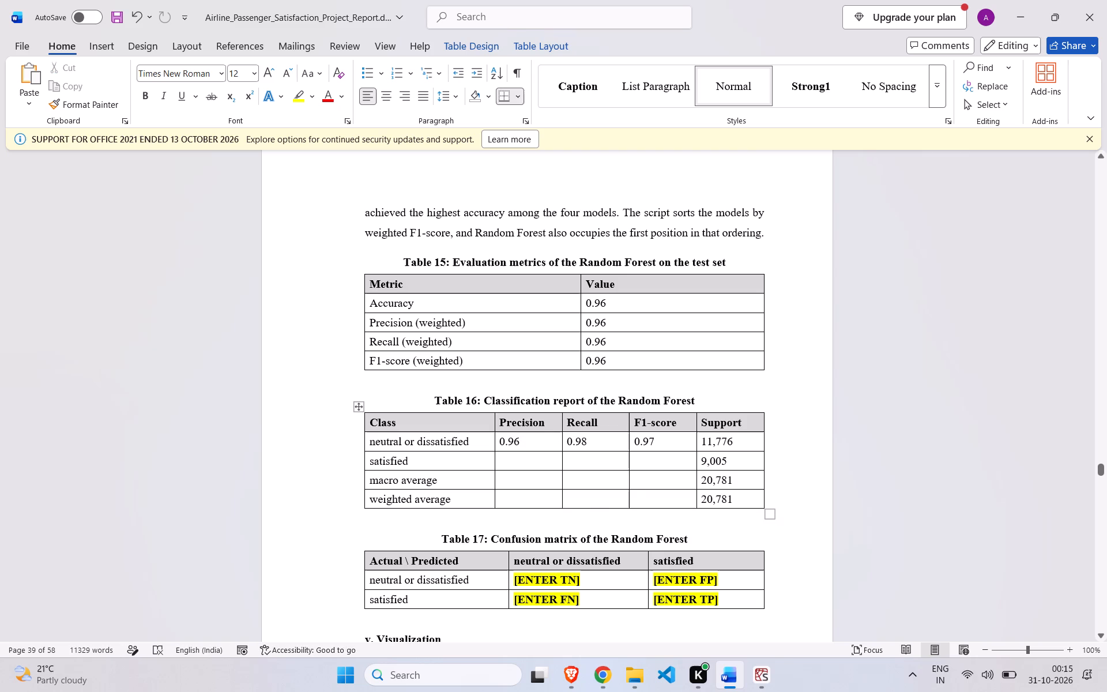
left_click(761, 678)
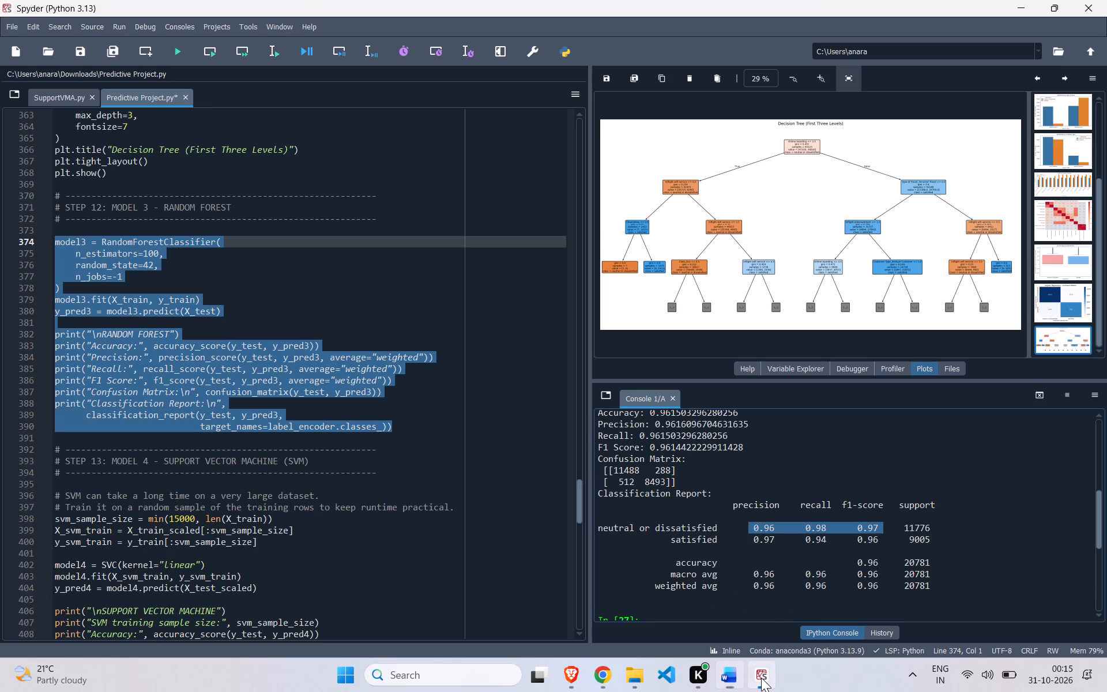
left_click_drag(752, 541, 853, 547)
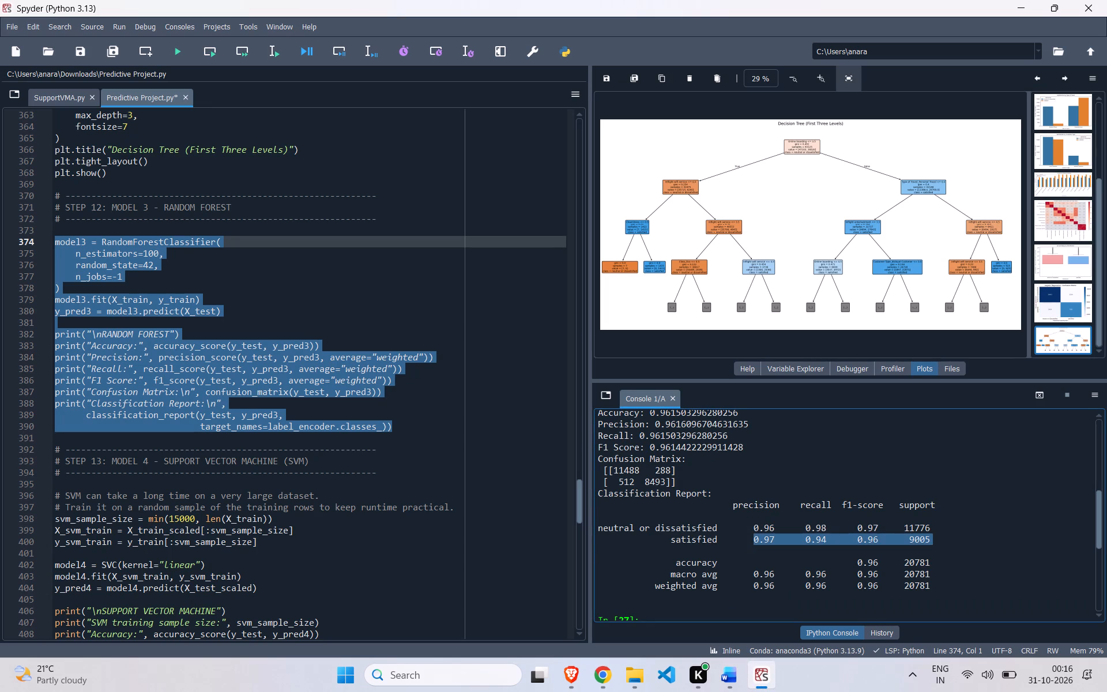
left_click_drag(853, 547, 880, 540)
key("ctrl+c")
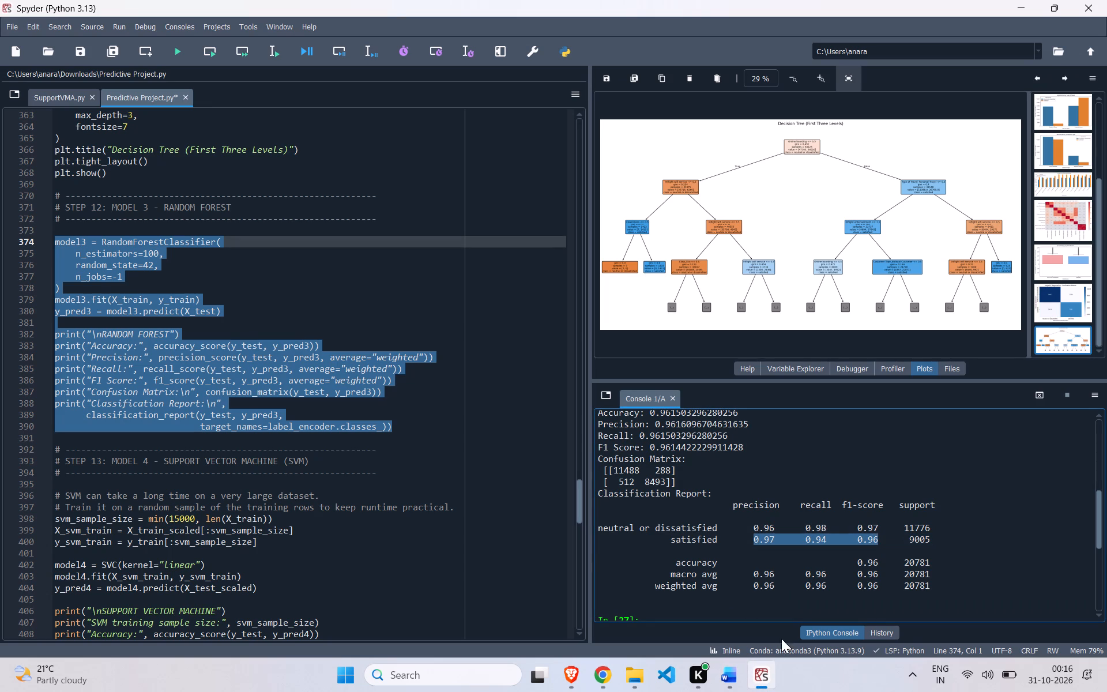
left_click(725, 674)
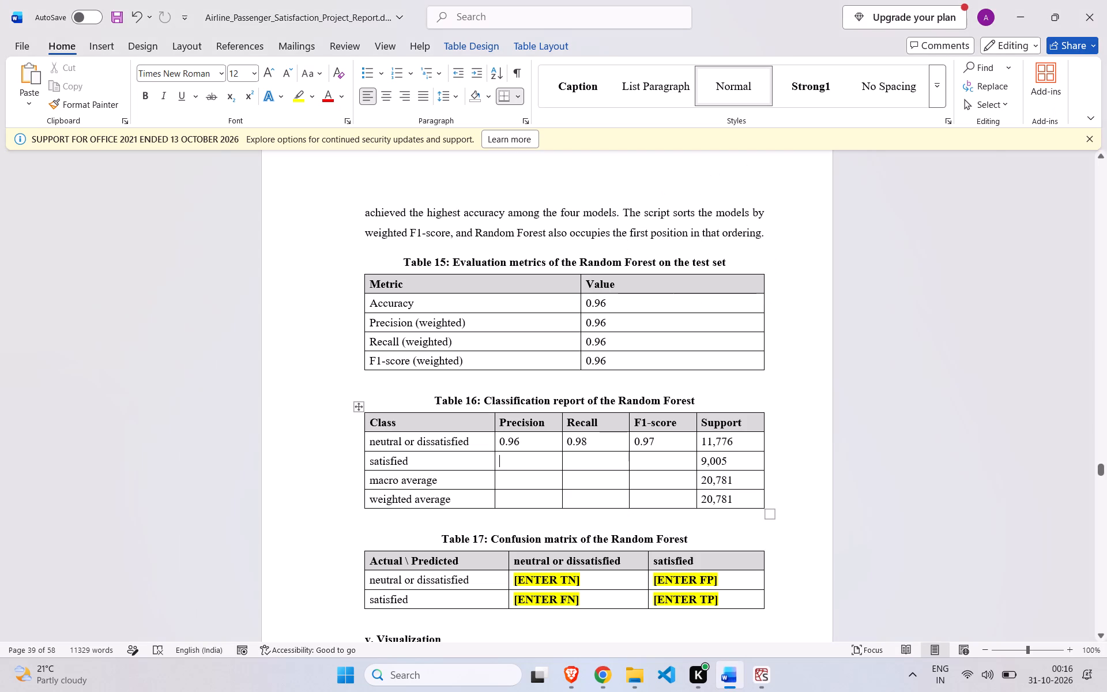
key("ctrl+v")
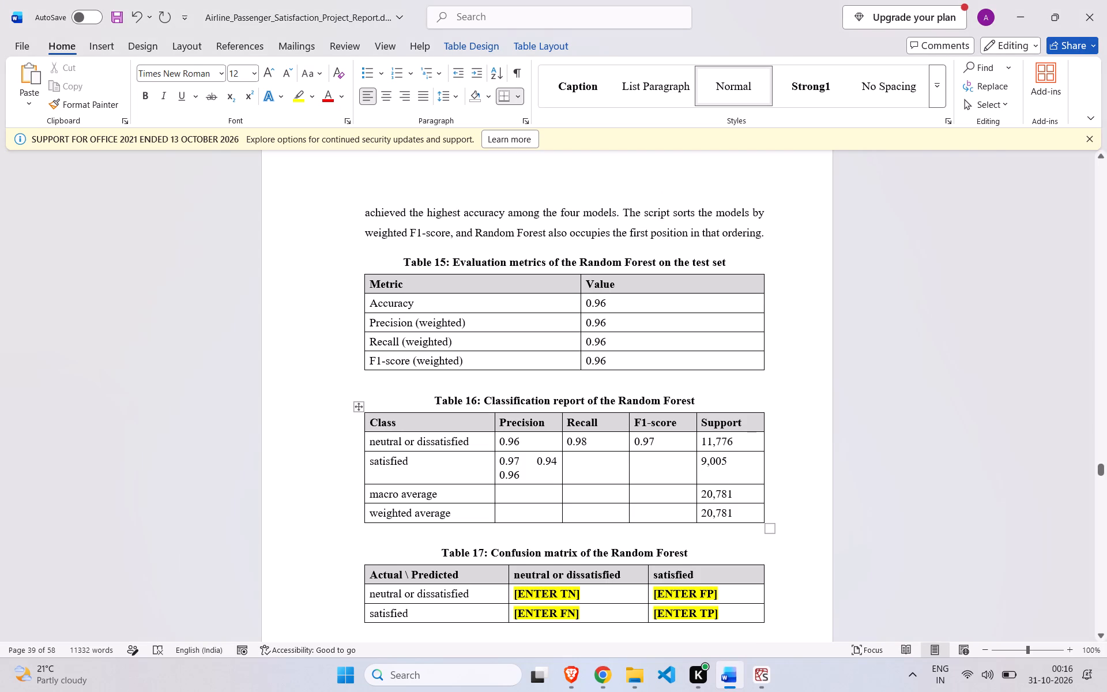
Enter F1-score 0.96 and recall 0.94 in Table 16's satisfied row.
left_click(656, 467)
type("0.96")
left_click(595, 457)
key("minus")
key("BackSpace")
type("0.9")
key("4")
Remove the surplus 0.96 and 0.94 from the satisfied Precision cell, leaving only 0.97.
left_click_drag(534, 462, 531, 473)
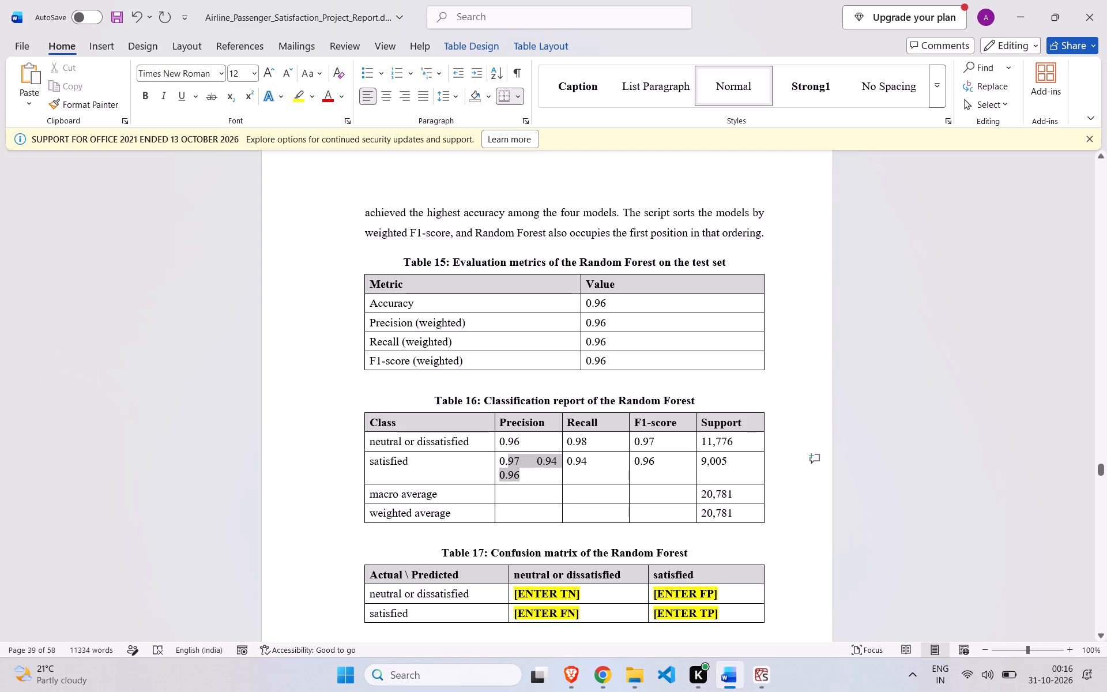
left_click_drag(531, 473, 520, 461)
left_click(520, 461)
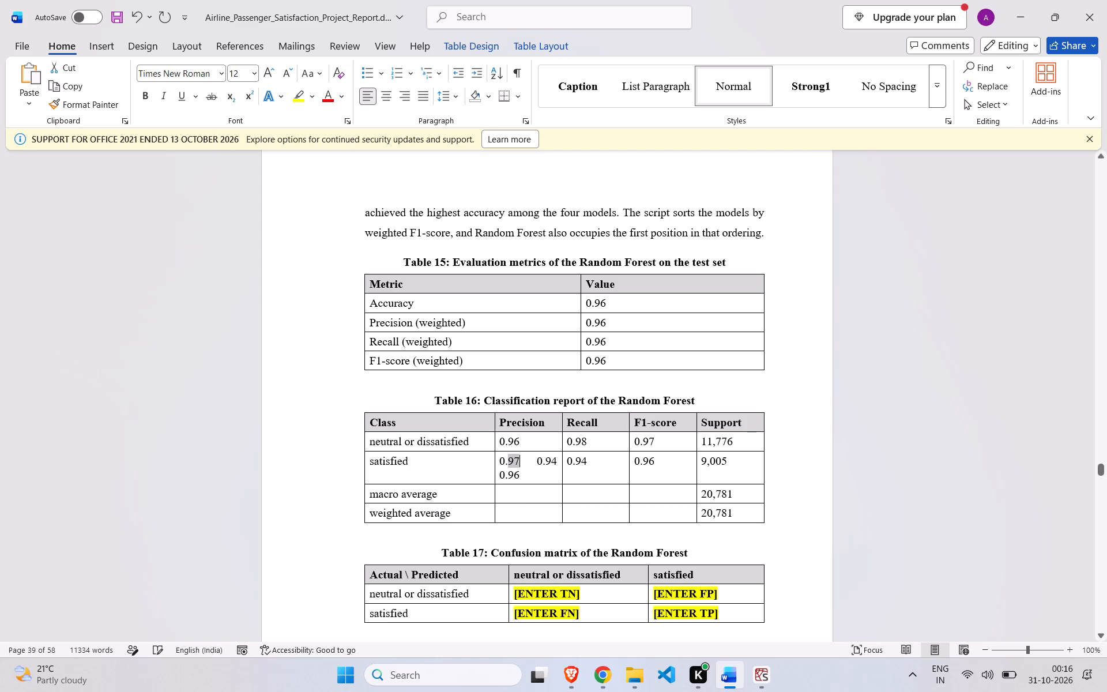
left_click(521, 474)
key("BackSpace")
key("BackSpace")
key("BackSpace")
key("BackSpace")
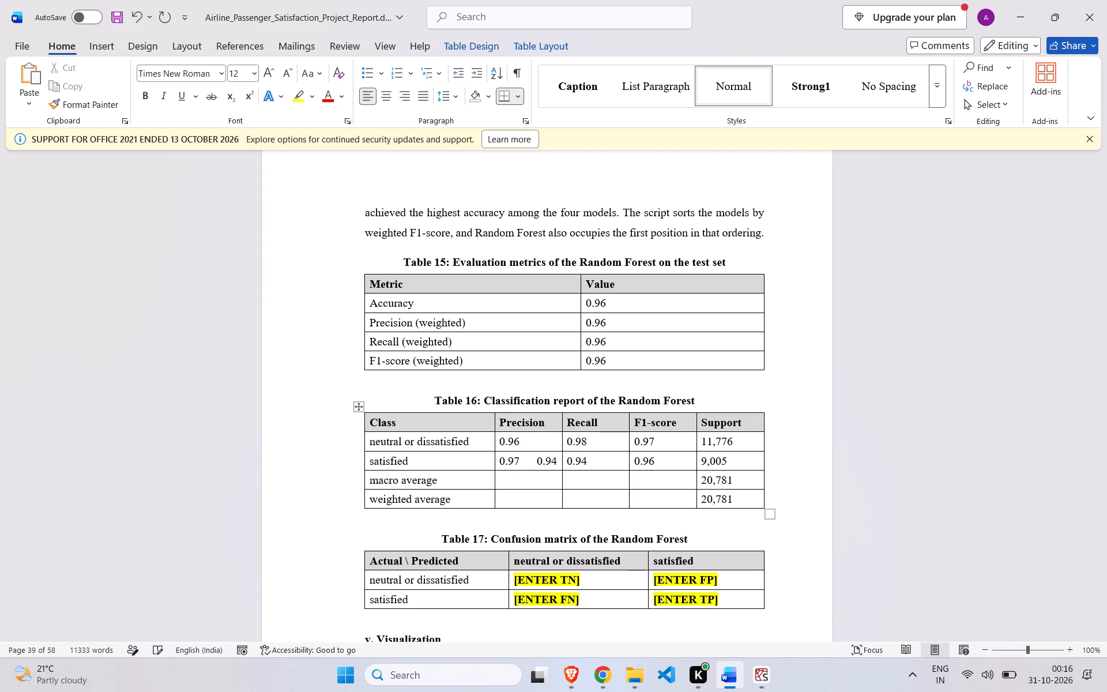
left_click(555, 463)
key("BackSpace")
key("BackSpace")
key("BackSpace")
key("BackSpace")
Copy the macro average score 0.96 from Spyder's console into the Precision, Recall and F1-score cells of Table 16's macro average row in Word.
left_click(750, 670)
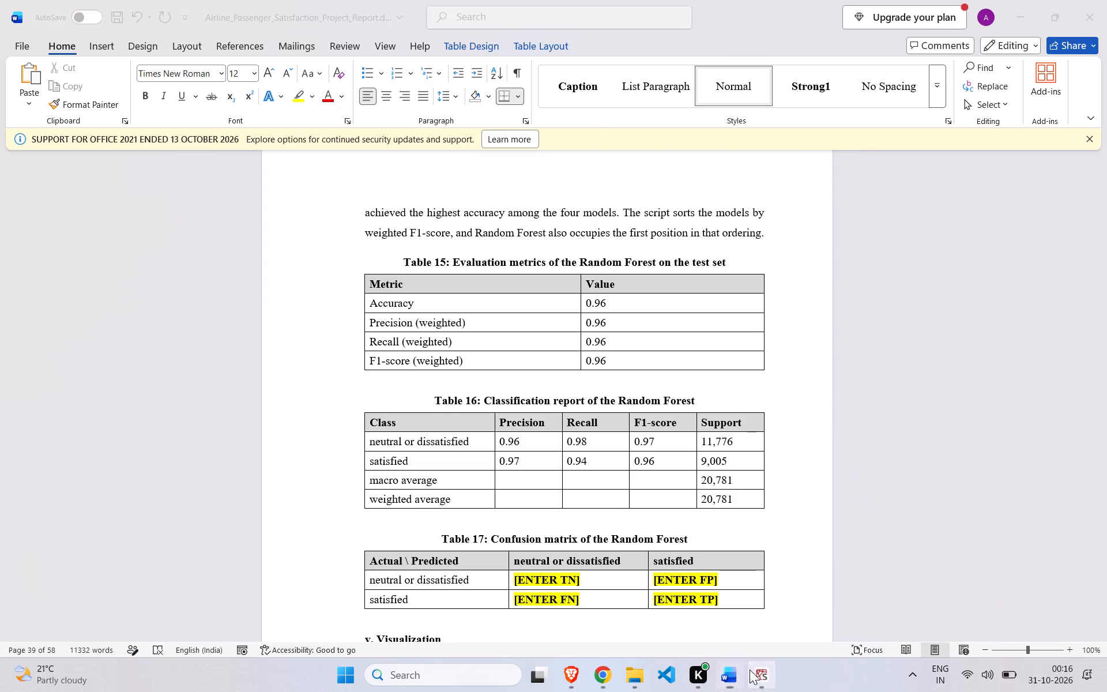
left_click(711, 555)
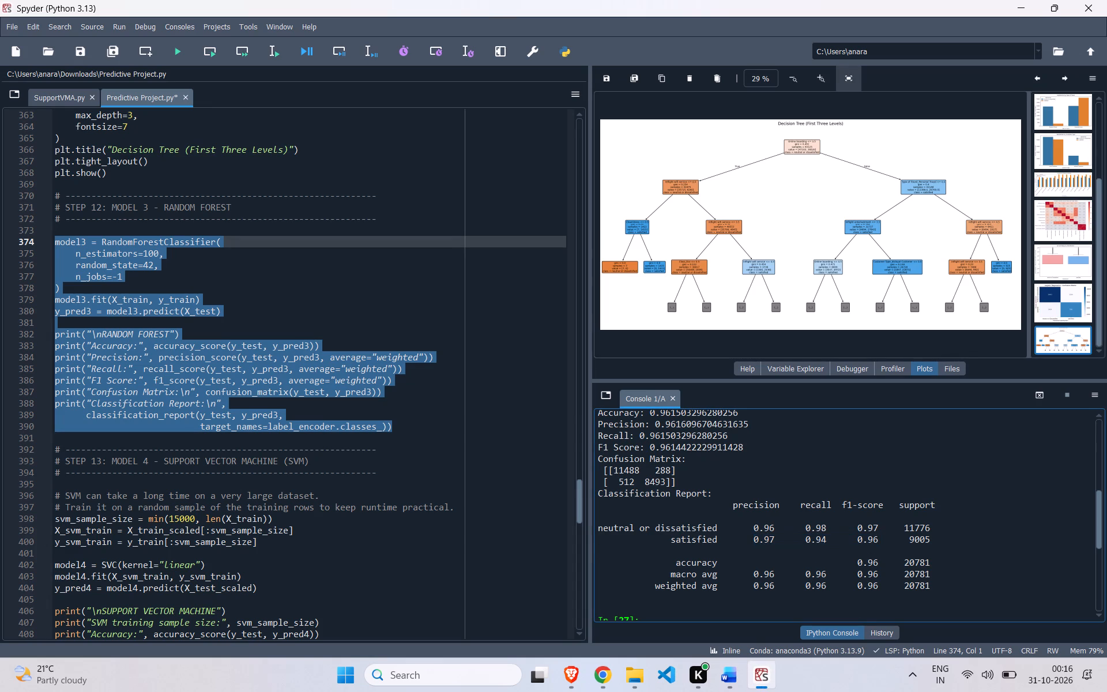
left_click_drag(745, 571, 867, 574)
left_click(867, 574)
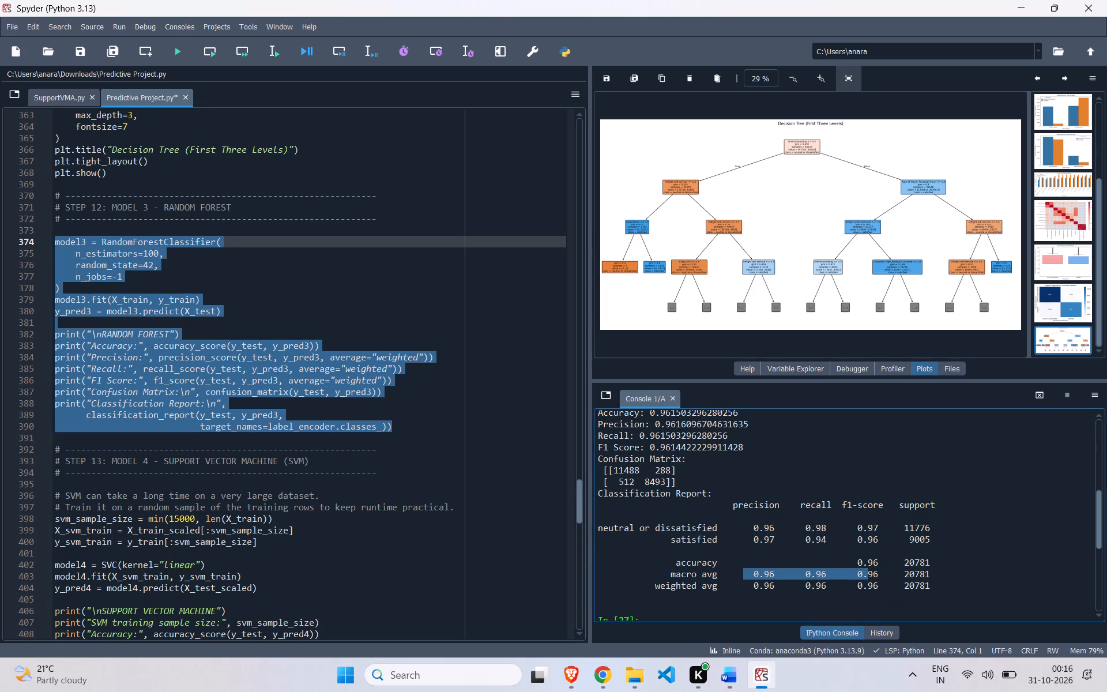
left_click_drag(754, 576, 775, 575)
key("ctrl+c")
left_click(729, 689)
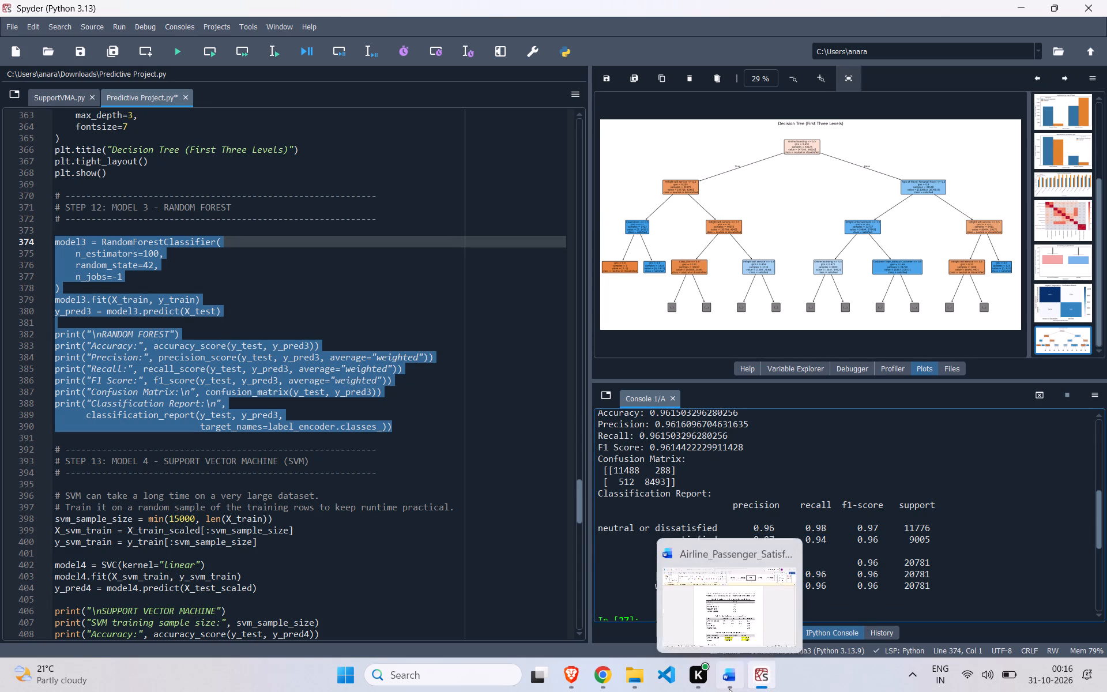
left_click(511, 479)
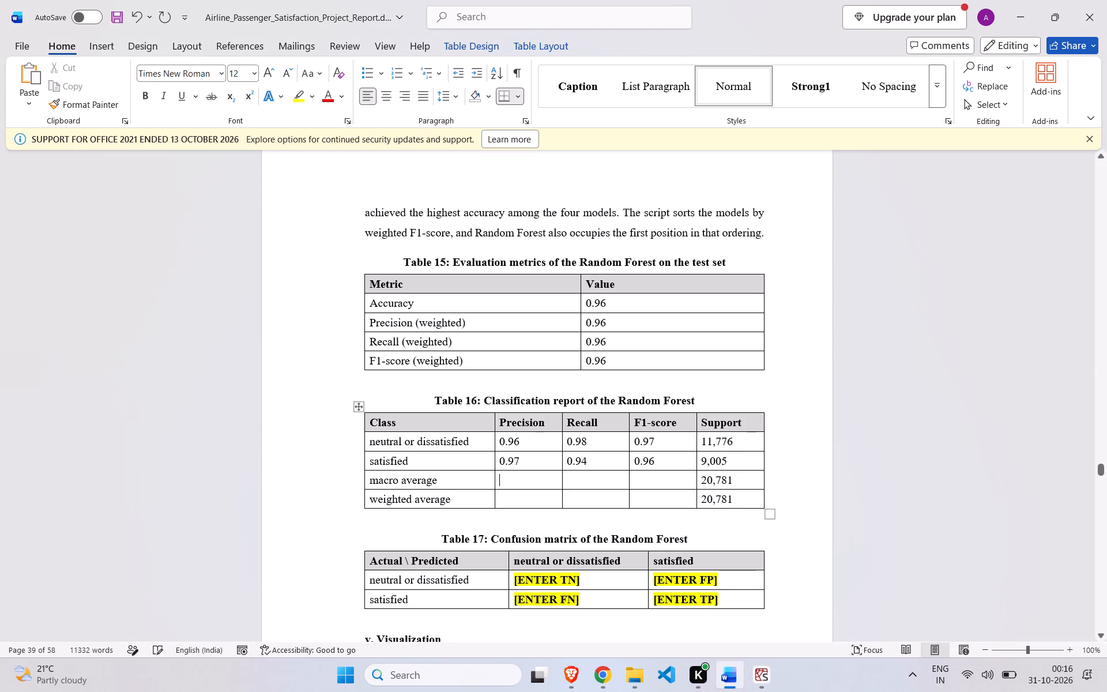
key("ctrl+v")
key("Tab")
key("ctrl+v")
key("grave")
key("BackSpace")
key("Tab")
key("ctrl+v")
Enter 0.96 as precision, recall and F1-score in Table 16's weighted average row.
key("Down")
key("Left")
key("Left")
key("Left")
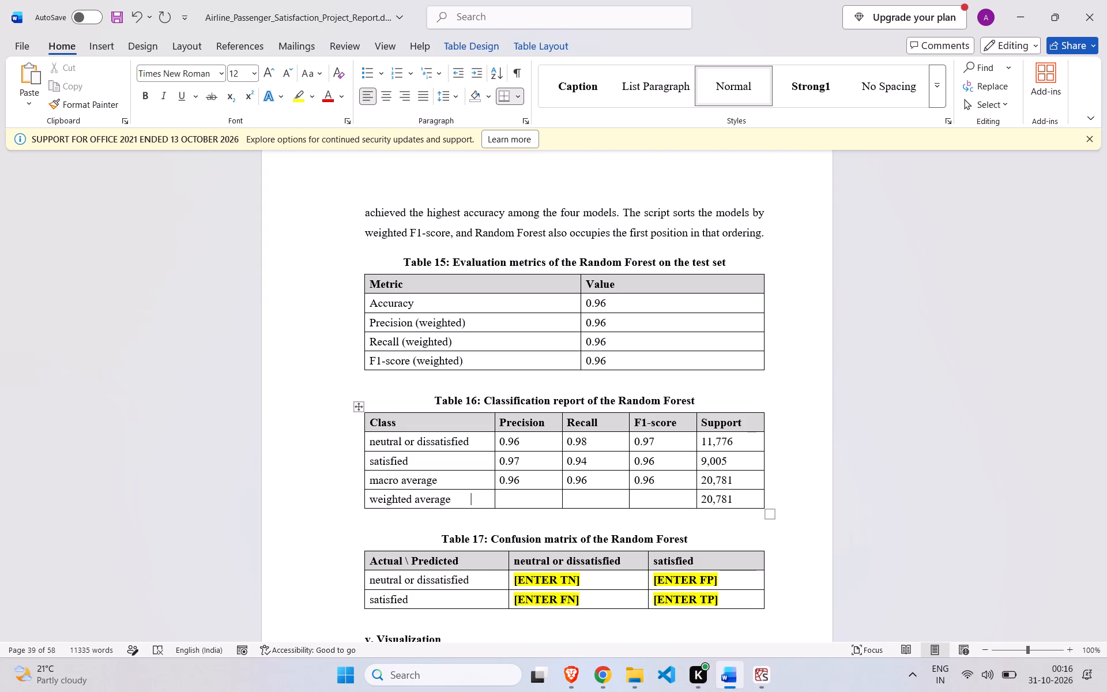
key("Left")
key("Right")
key("Right")
key("Right")
key("Left")
key("ctrl+v")
key("Tab")
key("ctrl+v")
key("Tab")
key("ctrl+v")
Copy the Random Forest confusion matrix values 11488, 288, 512 and 8493 from Spyder's console for Word's Table 17.
scroll(632, 465, "down", 1)
left_click(763, 679)
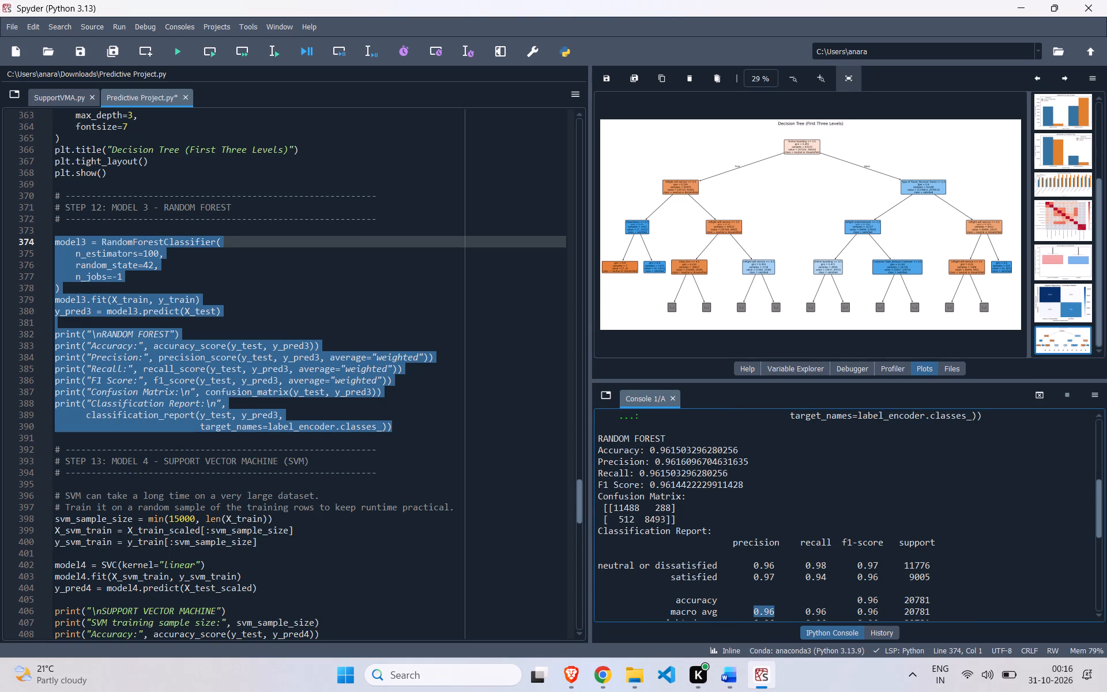
left_click_drag(613, 510, 668, 518)
key("ctrl+c")
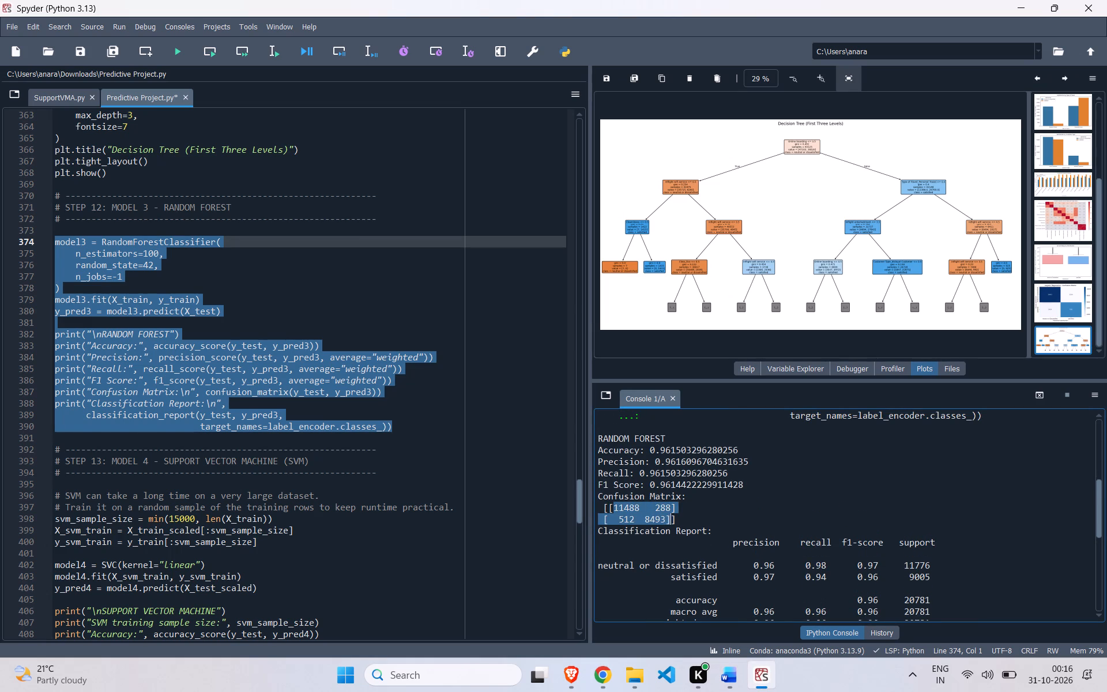
left_click(431, 378)
left_click(721, 673)
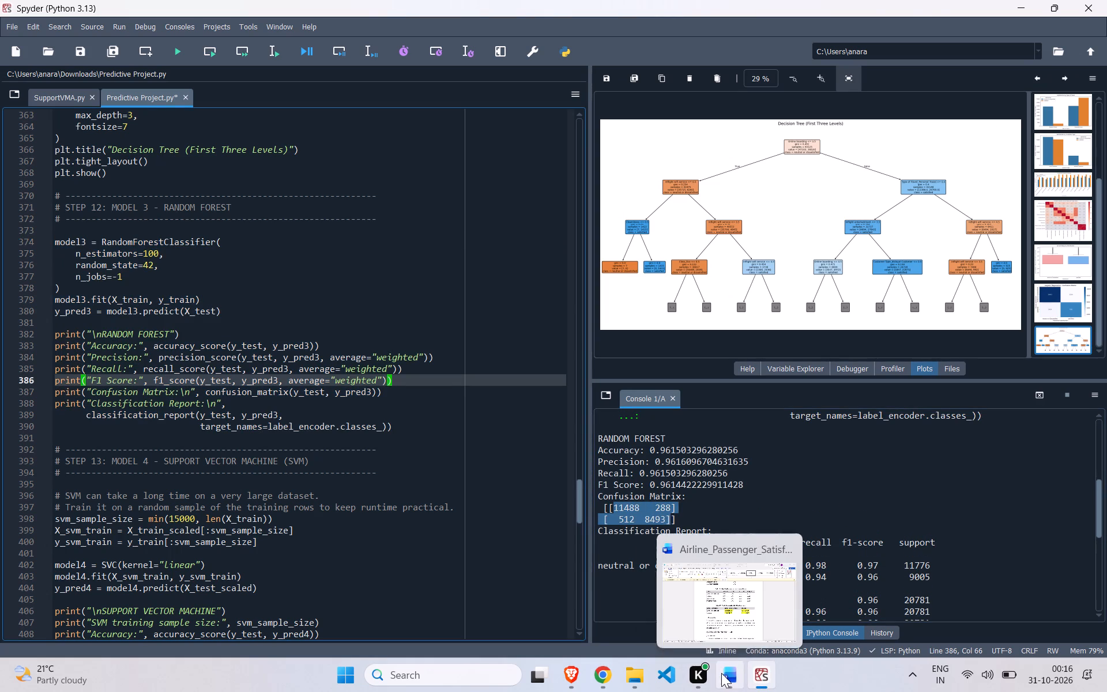
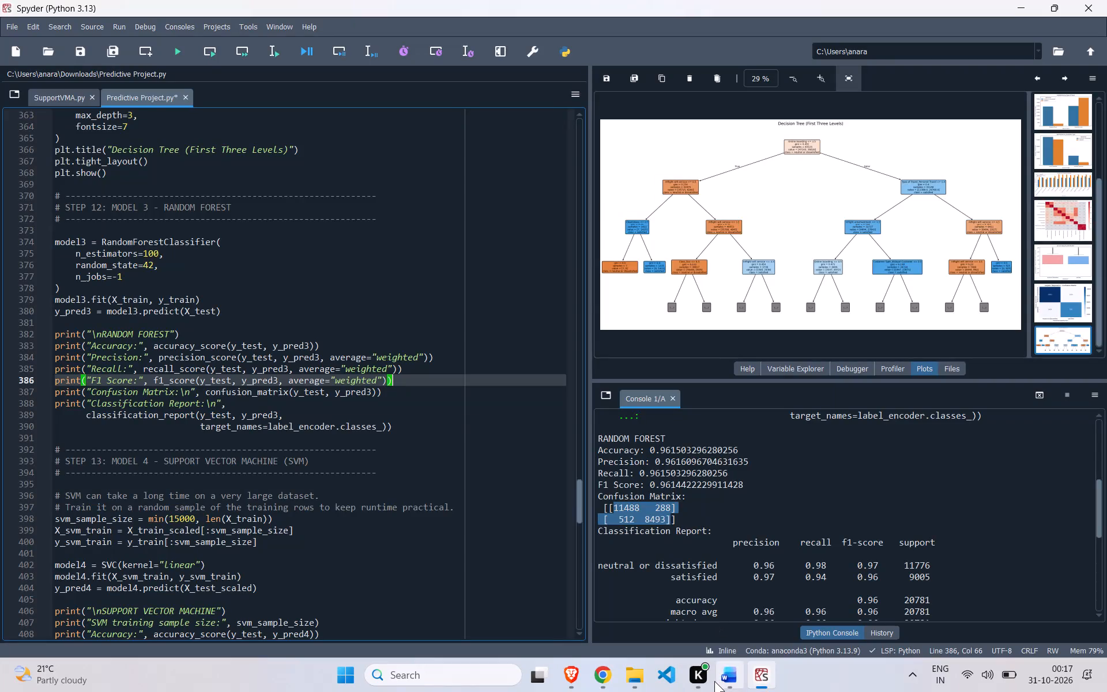
Switch to Word and replace Table 17's [ENTER TN] placeholder with the copied Random Forest confusion matrix.
left_click(714, 681)
left_click(597, 398)
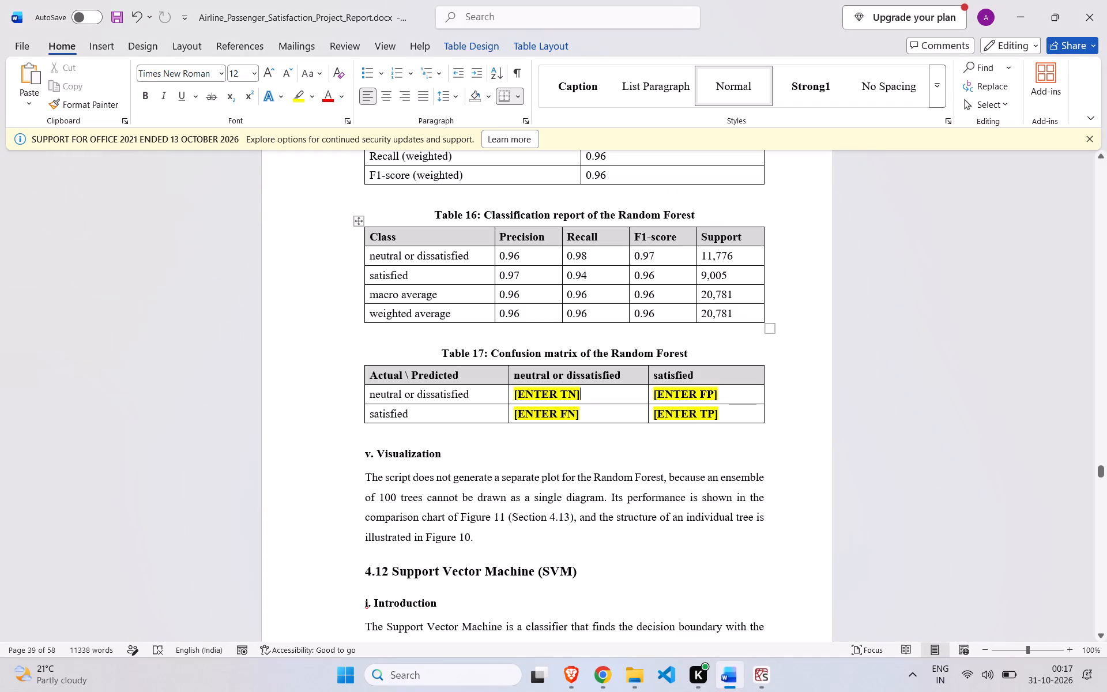
key("BackSpace")
key("BackSpace")
key("BackSpace")
key("BackSpace")
key("BackSpace")
key("BackSpace")
key("BackSpace")
key("BackSpace")
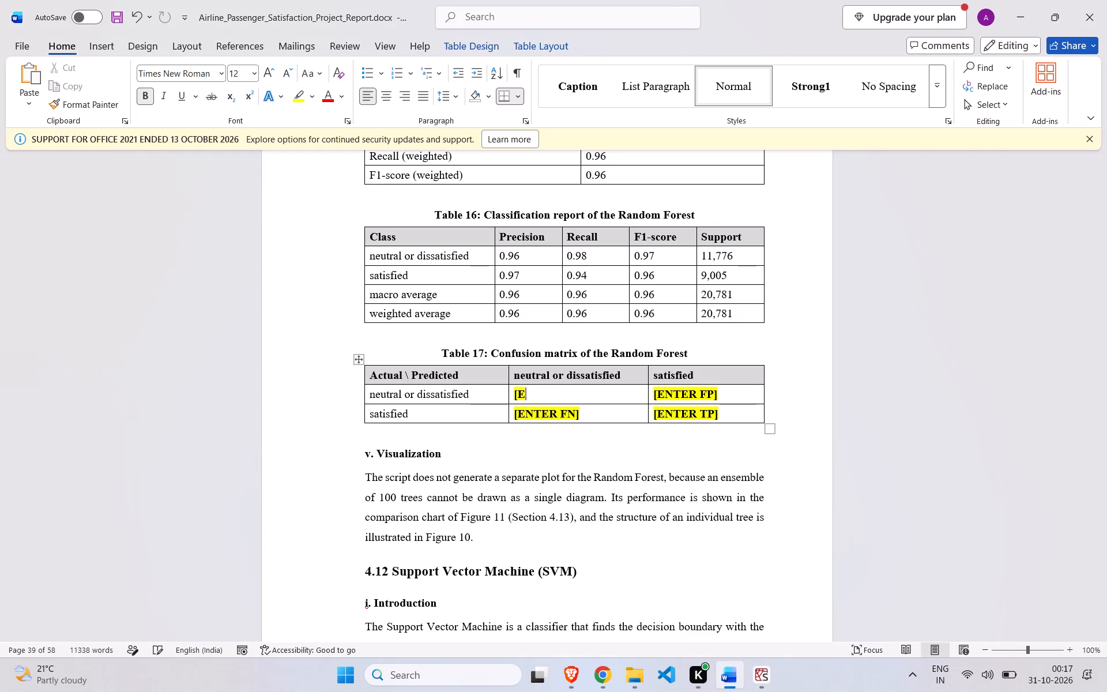
key("BackSpace")
key("BackSpace")
key("ctrl+v")
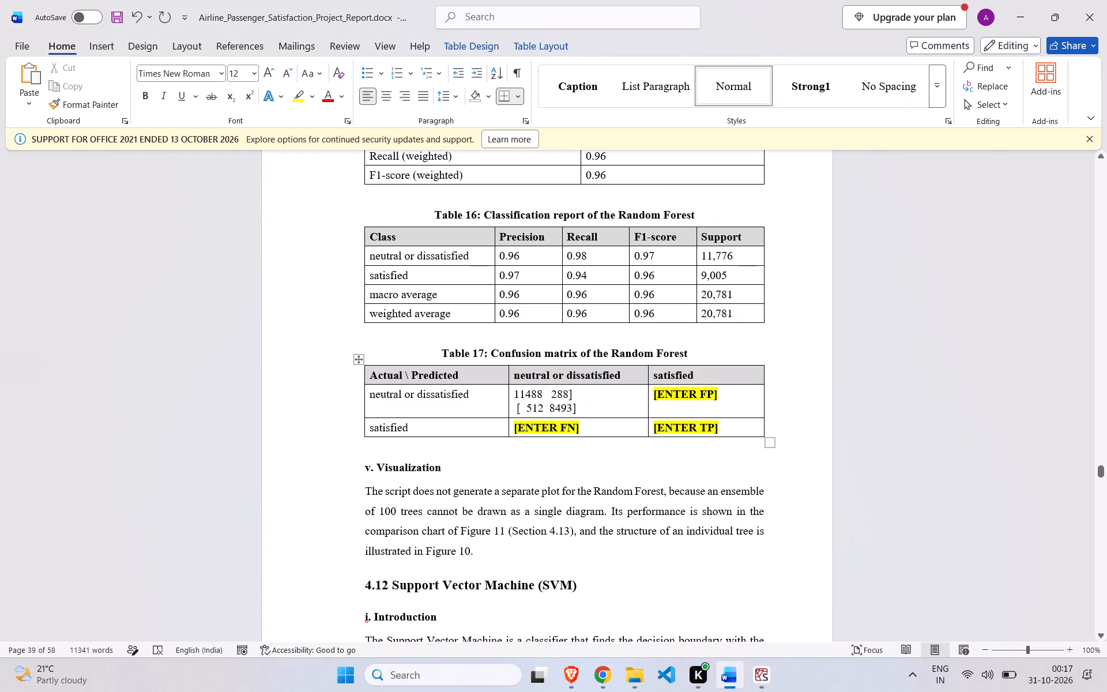
Replace Table 17's [ENTER TP] placeholder with 8493 in regular, non-bold text.
left_click_drag(729, 424, 655, 426)
key("BackSpace")
type("84")
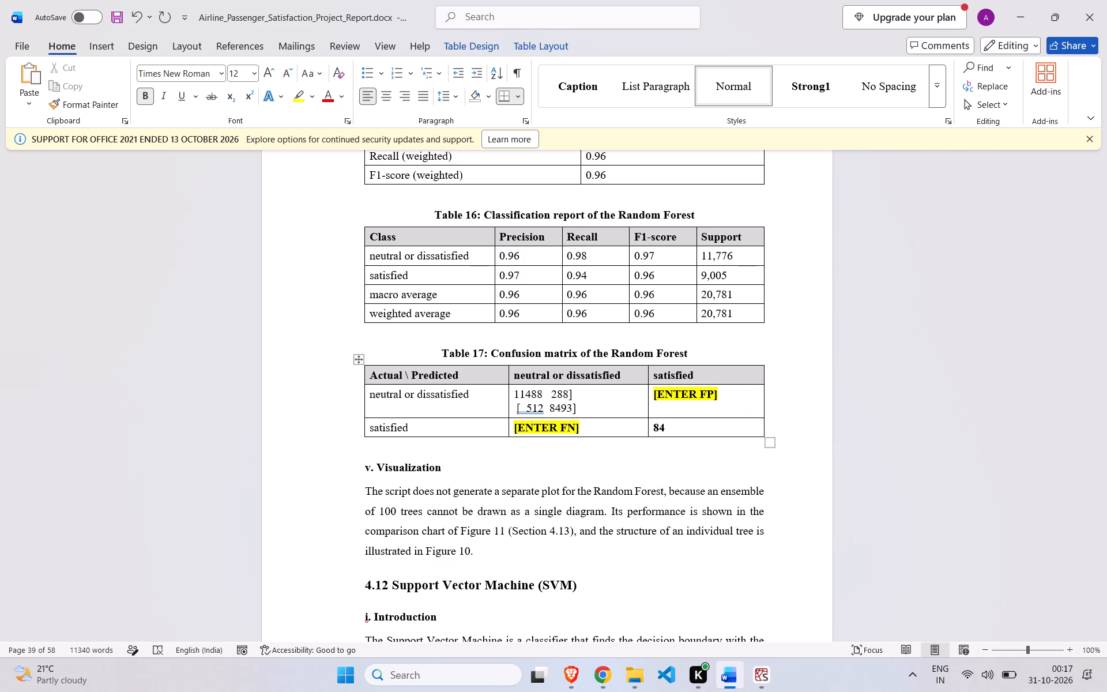
type("93")
key("ctrl+shift+Left")
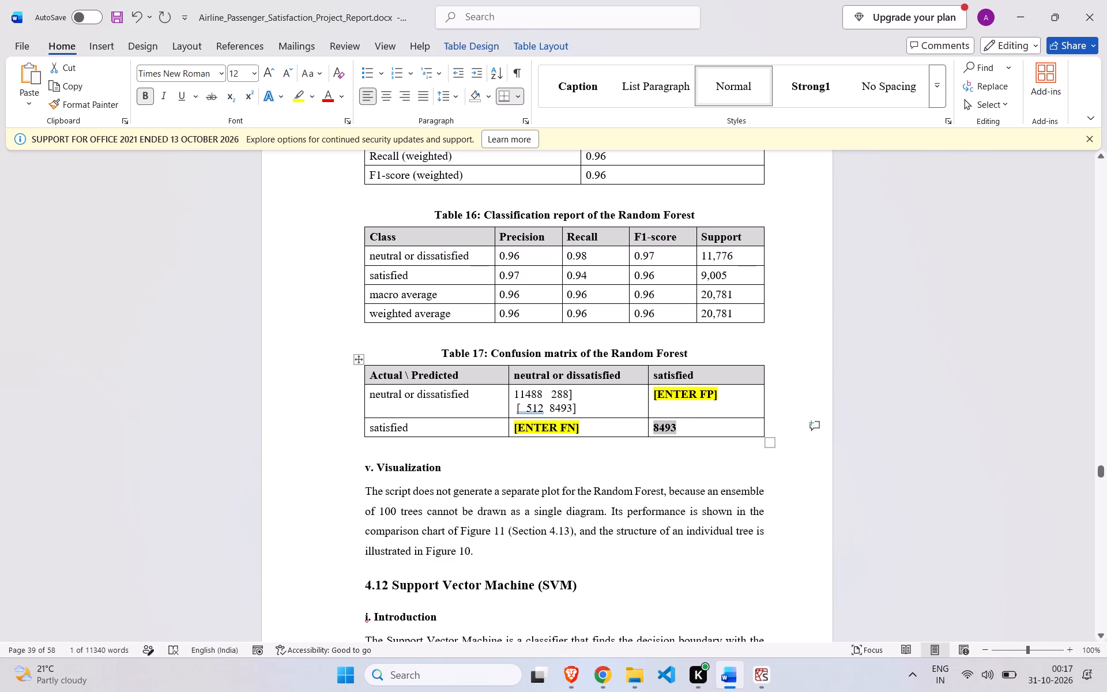
left_click(155, 97)
left_click(153, 97)
Replace Table 17's [ENTER FN] placeholder with 512.
left_click(589, 423)
key("BackSpace")
key("BackSpace")
key("BackSpace")
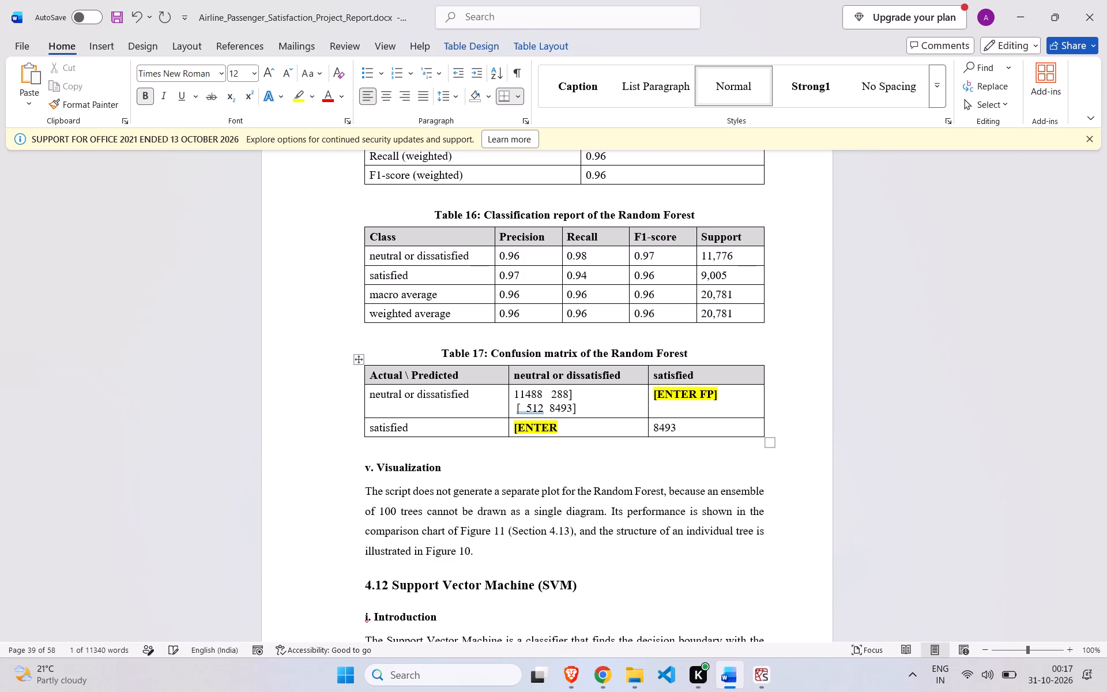
key("BackSpace")
key("BackSpace")
key("BackSpace")
key("BackSpace")
key("BackSpace")
key("BackSpace")
key("BackSpace")
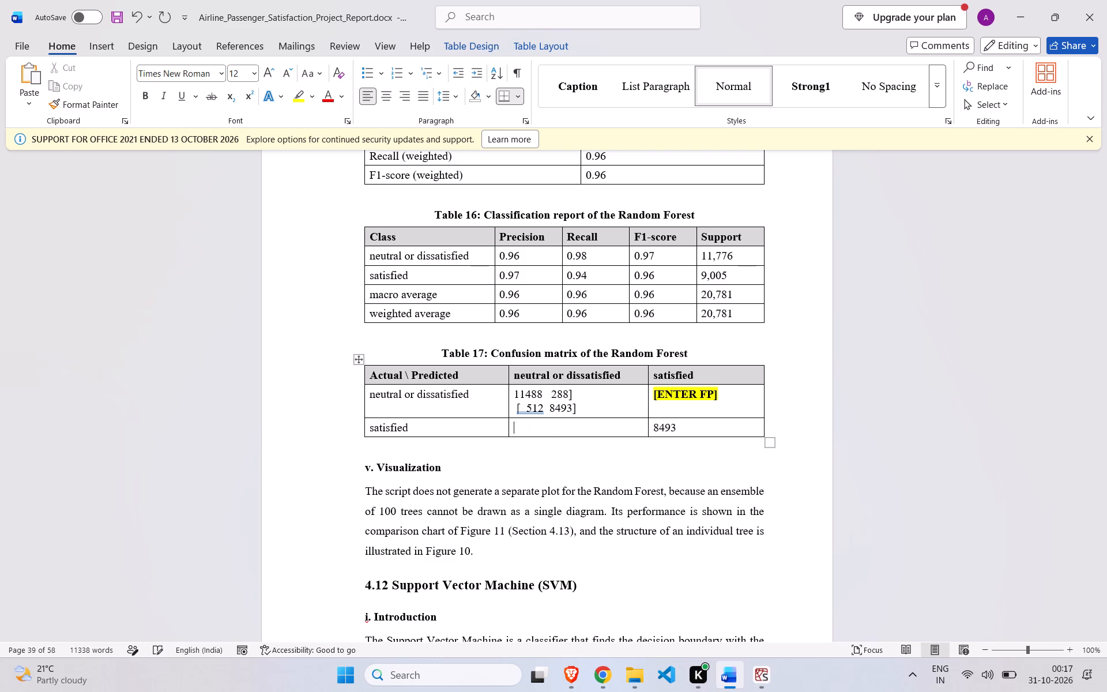
type("512")
Replace Table 17's [ENTER FP] placeholder with 288.
left_click(715, 392)
key("Right")
key("BackSpace")
key("BackSpace")
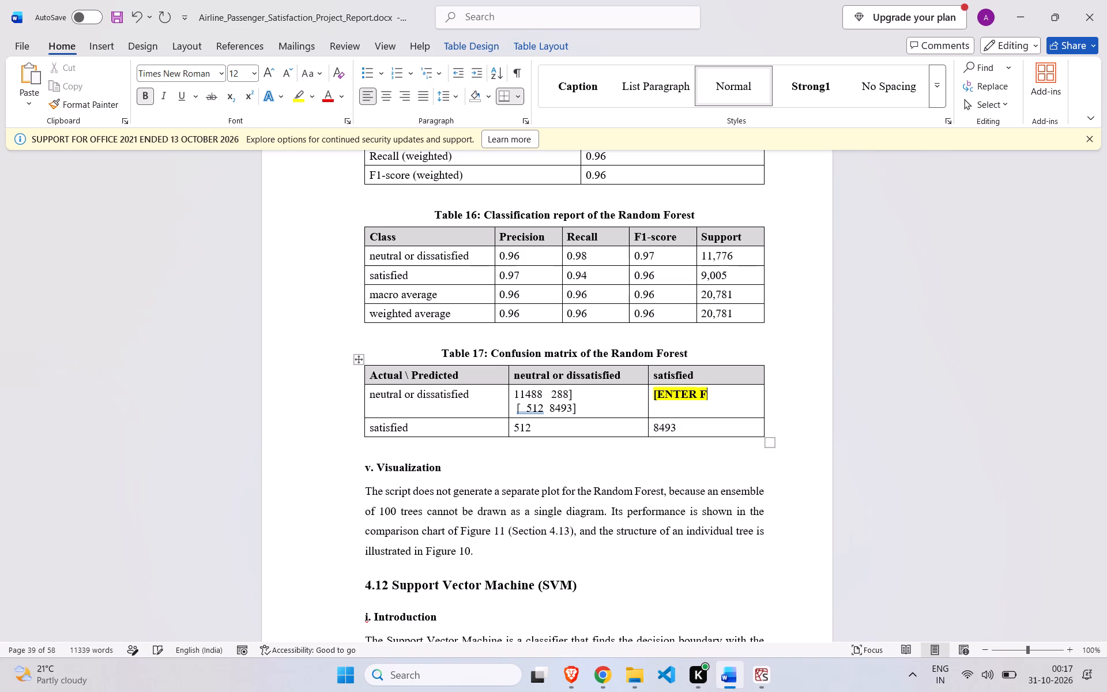
key("BackSpace")
key("BackSpace")
key("BackSpace")
key("BackSpace")
key("BackSpace")
key("BackSpace")
key("BackSpace")
key("BackSpace")
type("288")
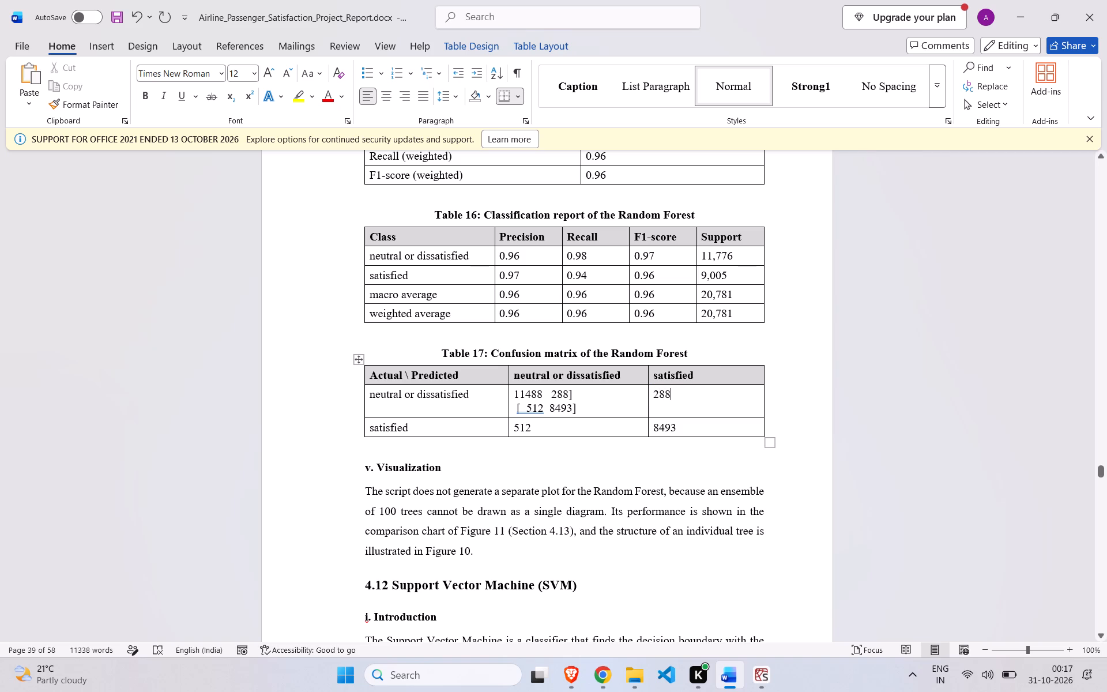
Trim the pasted matrix in Table 17's neutral or dissatisfied true-negative cell, leaving only 11488.
left_click(585, 406)
key("BackSpace")
key("BackSpace")
key("BackSpace")
key("BackSpace")
key("BackSpace")
key("BackSpace")
key("BackSpace")
key("BackSpace")
key("BackSpace")
key("BackSpace")
key("BackSpace")
key("BackSpace")
key("BackSpace")
key("BackSpace")
key("BackSpace")
key("BackSpace")
key("BackSpace")
key("BackSpace")
key("BackSpace")
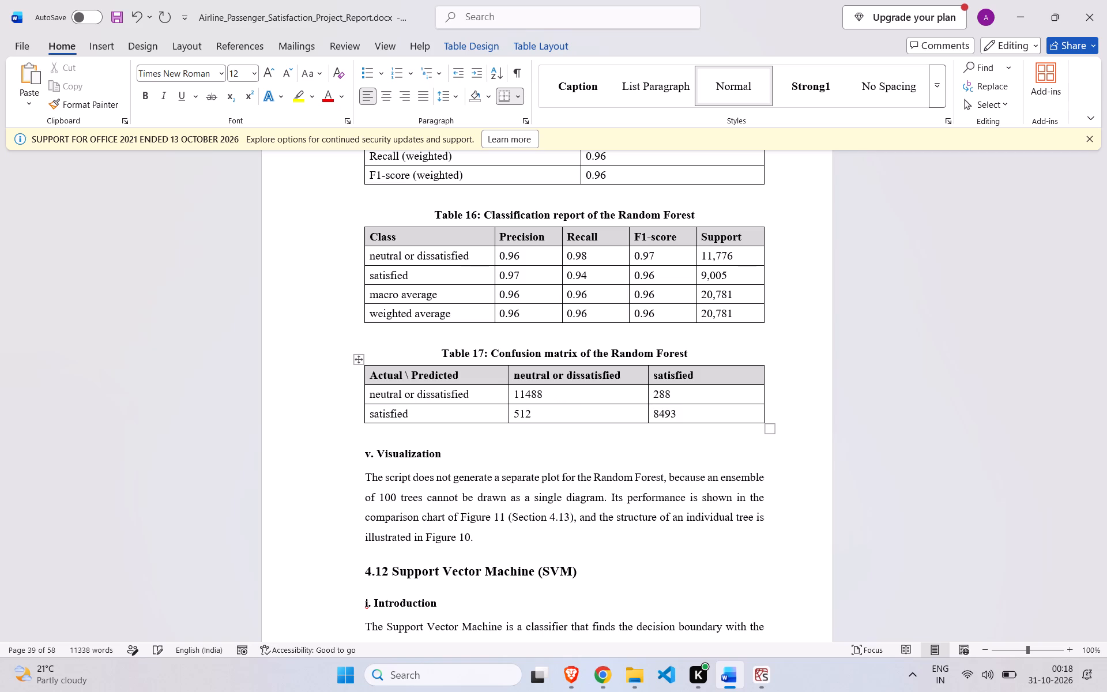
key("BackSpace")
Examine the unfilled Support Vector Machine result tables, Tables 18 to 20, in section 4.12.
scroll(622, 492, "down", 5)
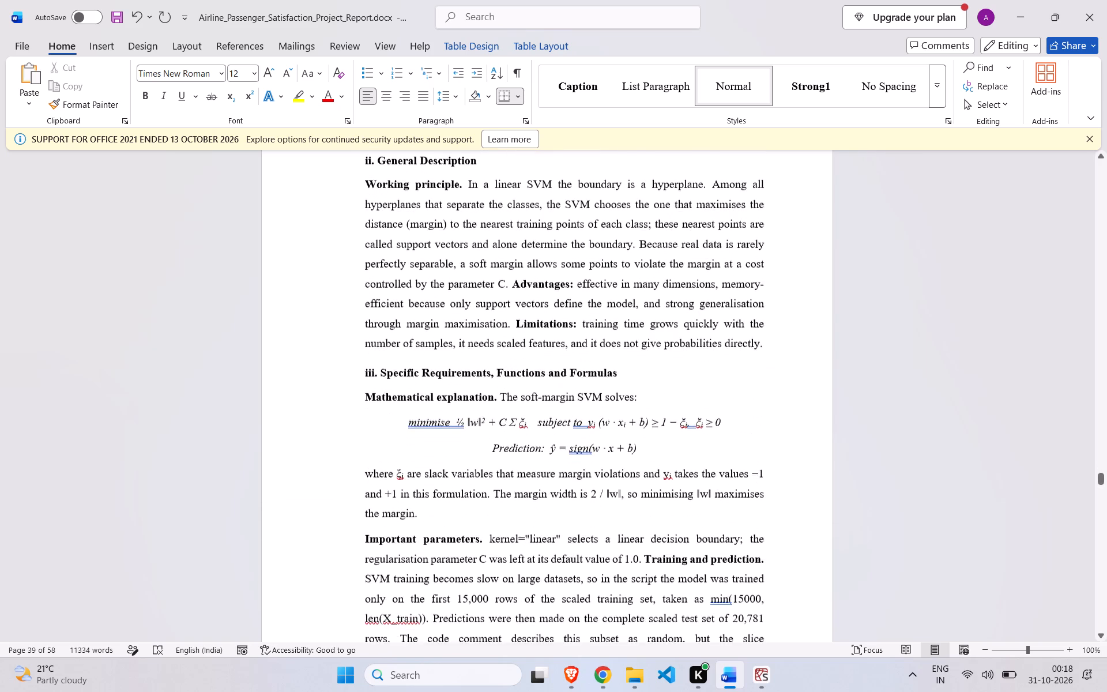
scroll(622, 492, "down", 5)
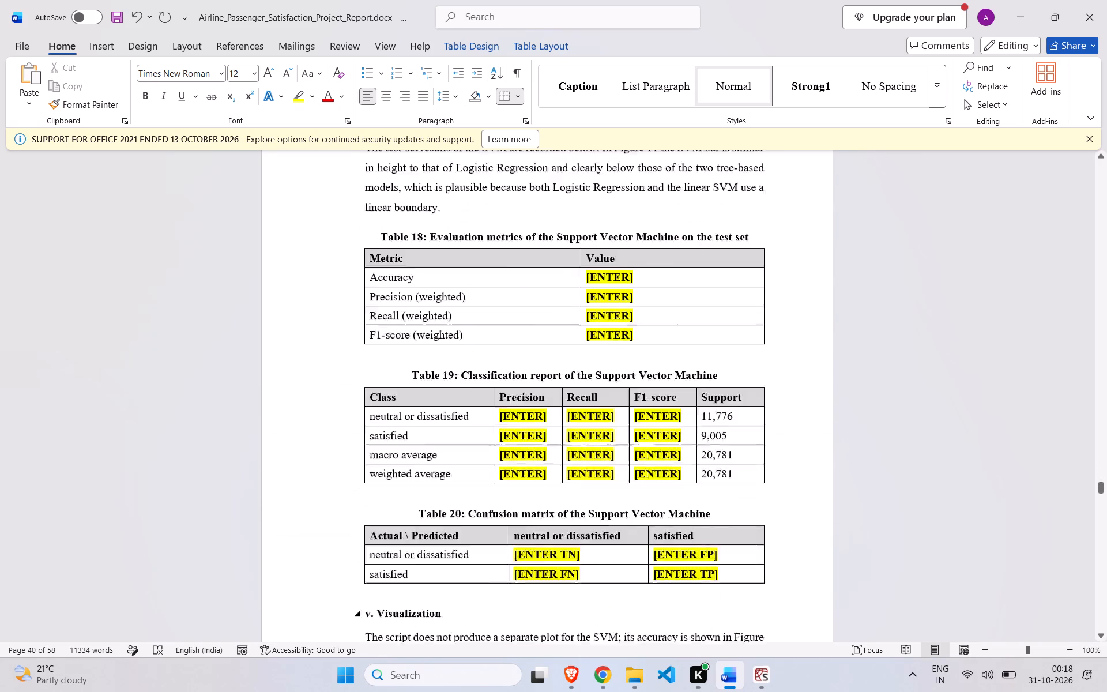
scroll(622, 492, "down", 1)
scroll(622, 492, "up", 1)
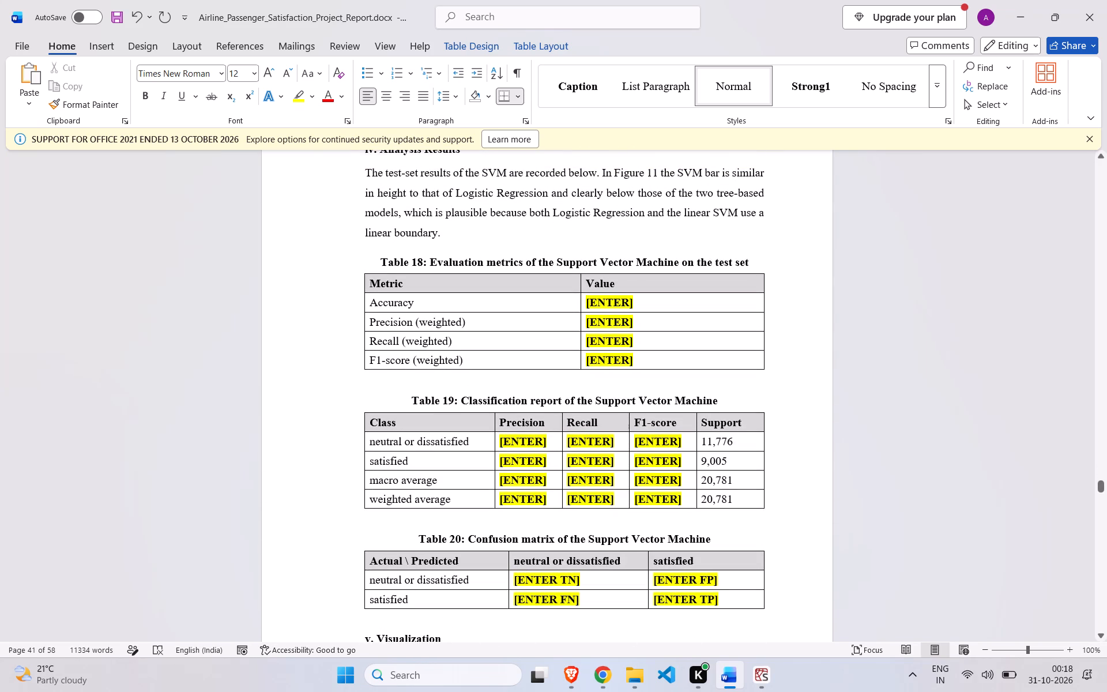
Switch to Spyder, clear the console and run the Step 13 Support Vector Machine code, lines 398 to 415.
left_click(765, 681)
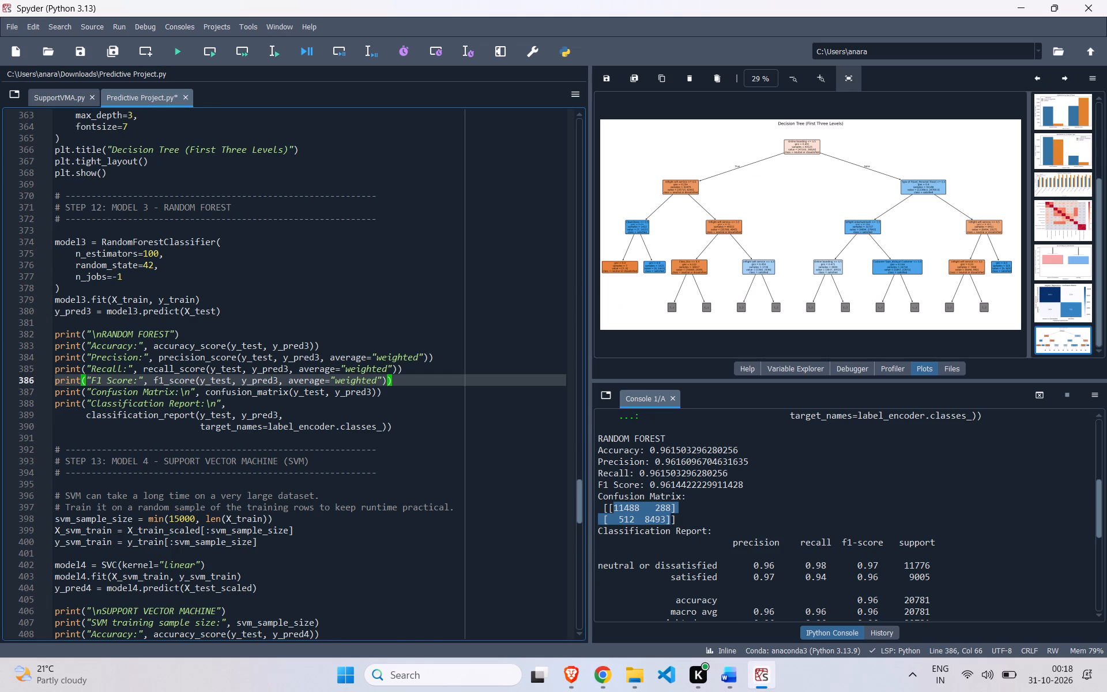
scroll(470, 539, "down", 3)
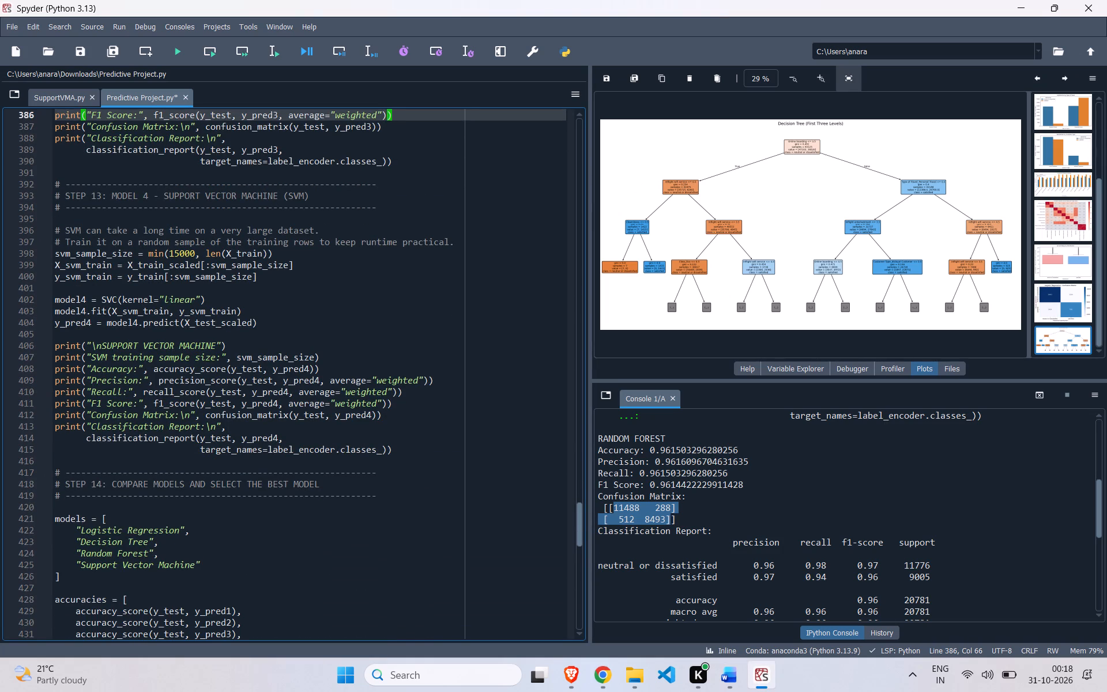
left_click_drag(403, 448, 48, 249)
left_click(1033, 398)
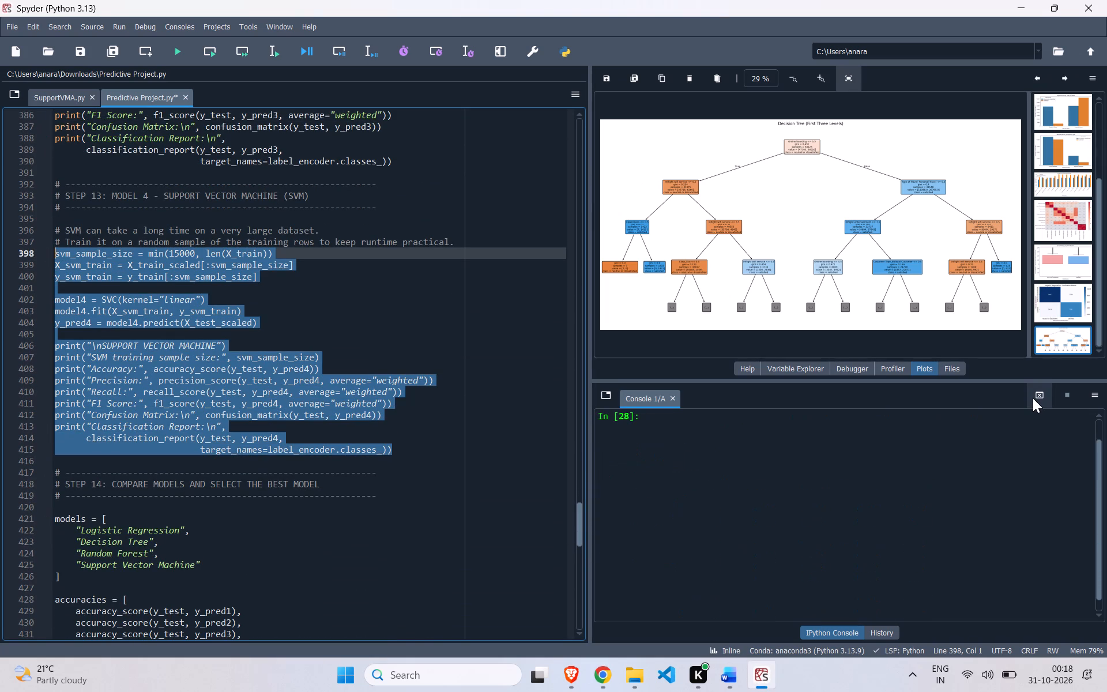
left_click(269, 60)
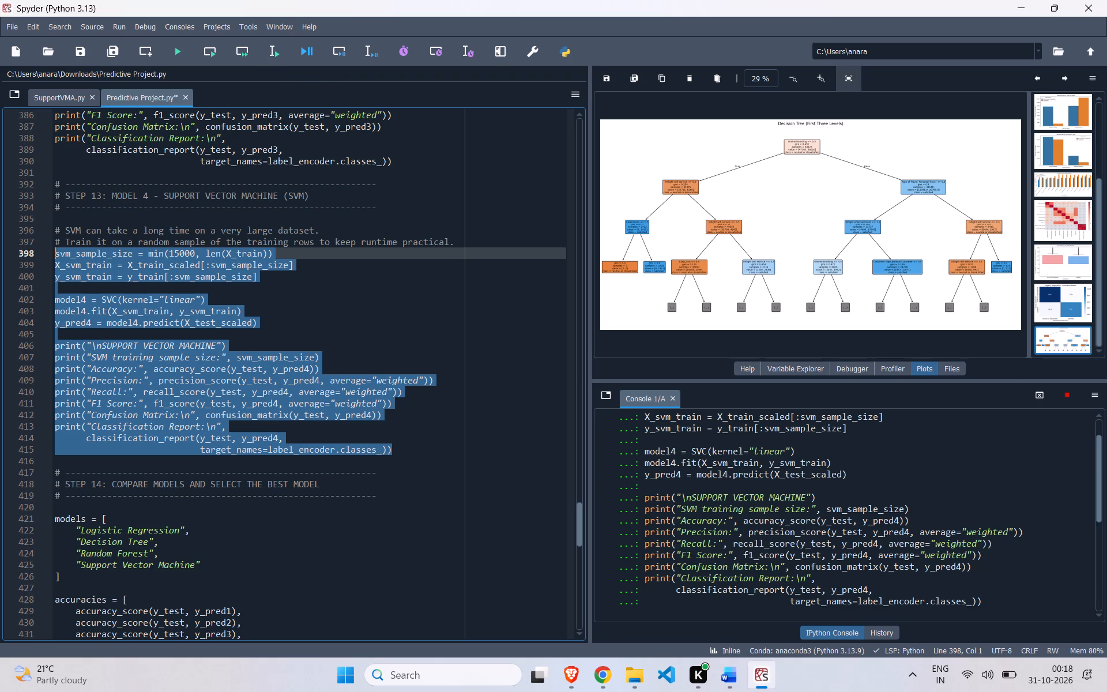
scroll(893, 532, "down", 1)
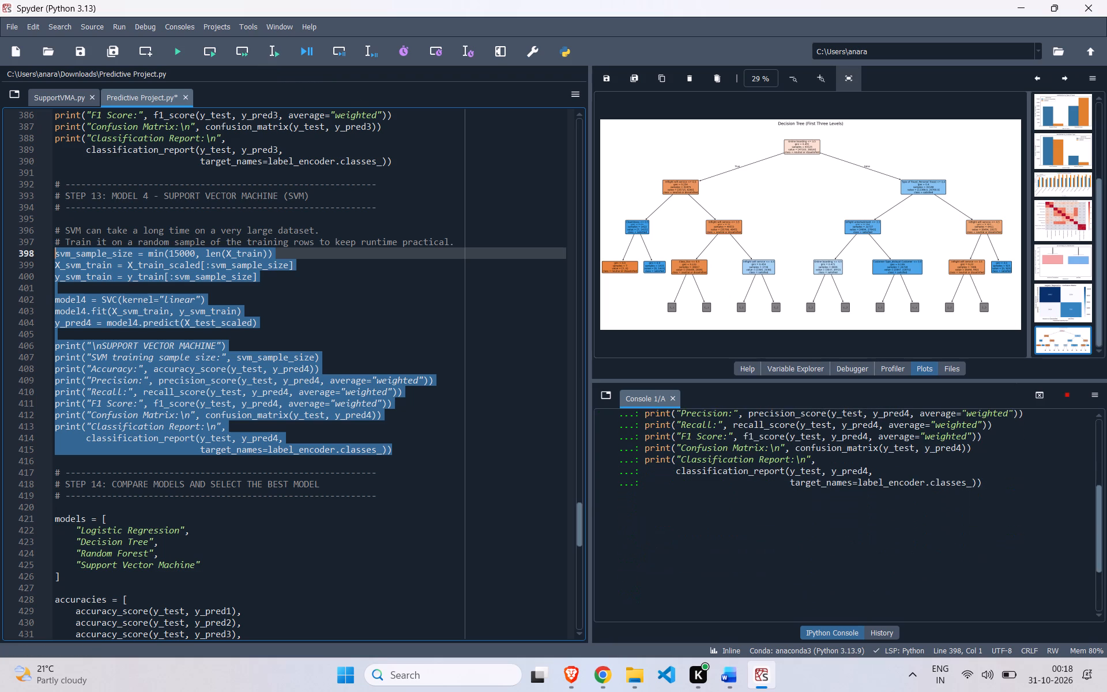
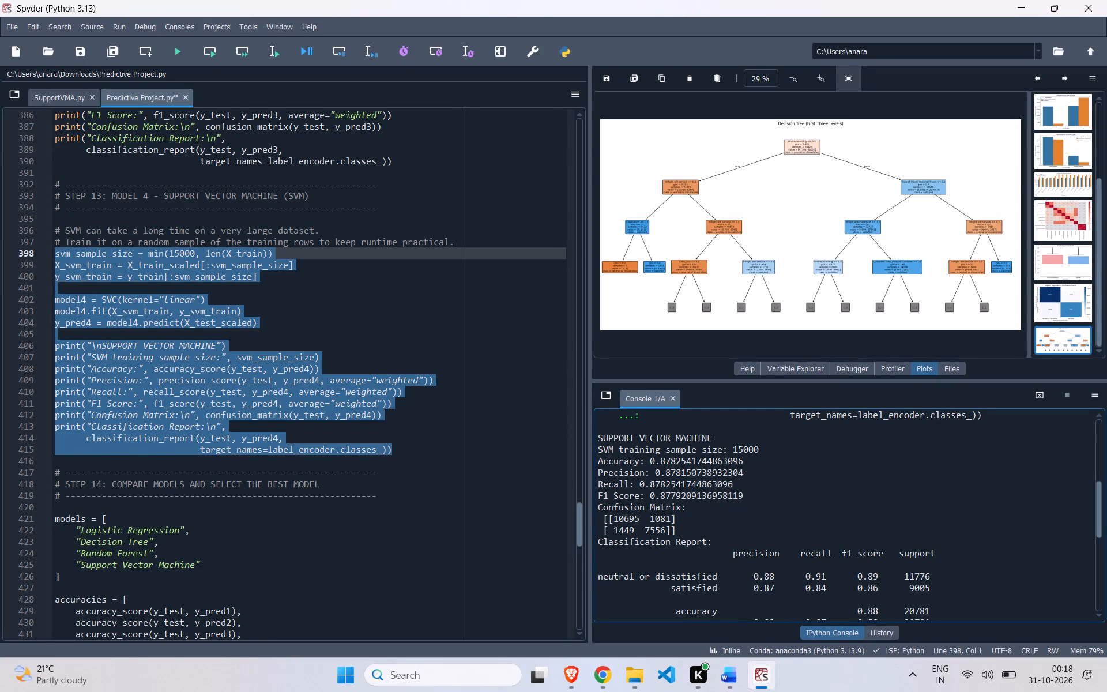
Switch to the Word report and clear Table 18's [ENTER] placeholders for accuracy, weighted precision and weighted recall.
left_click(726, 673)
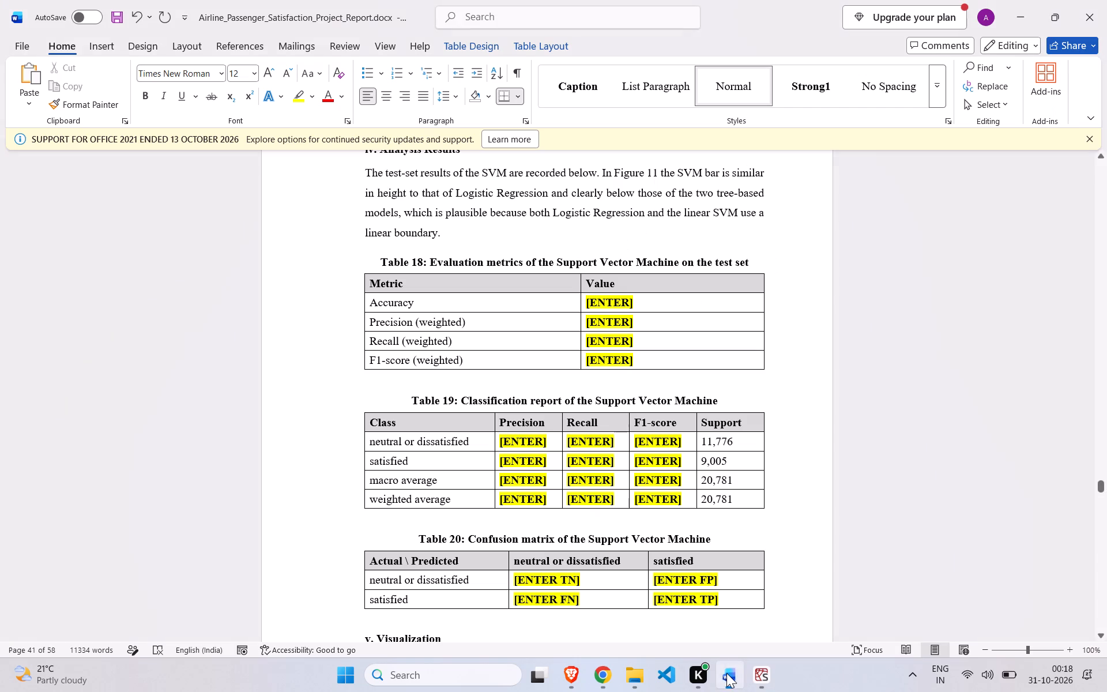
left_click_drag(642, 308, 597, 303)
left_click_drag(597, 303, 592, 302)
key("BackSpace")
key("BackSpace")
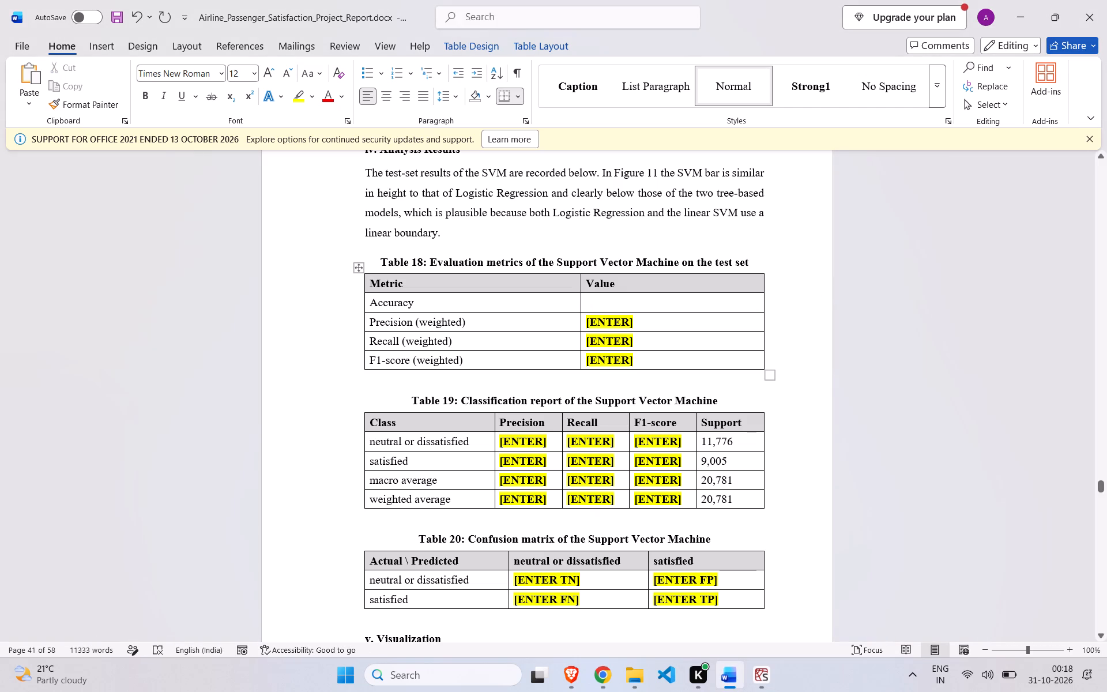
left_click_drag(634, 324, 588, 317)
key("BackSpace")
key("BackSpace")
left_click_drag(639, 336, 581, 339)
key("BackSpace")
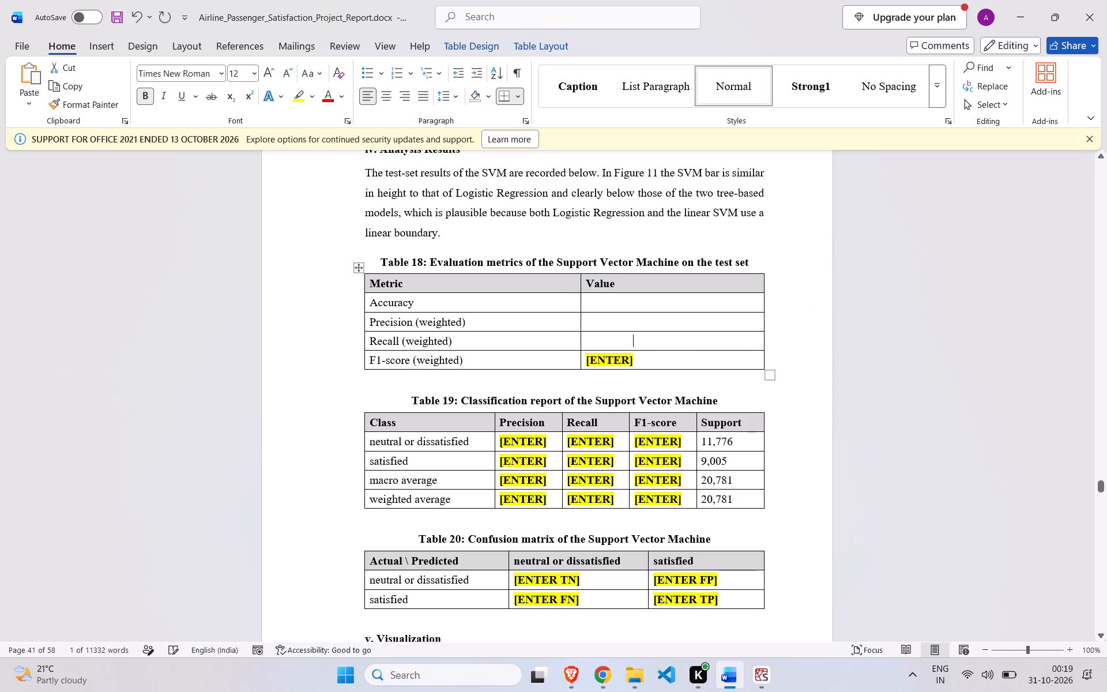
Check the SVM metrics in Spyder and enter 0.87 for accuracy, precision and recall in the report's Table 18.
left_click(608, 306)
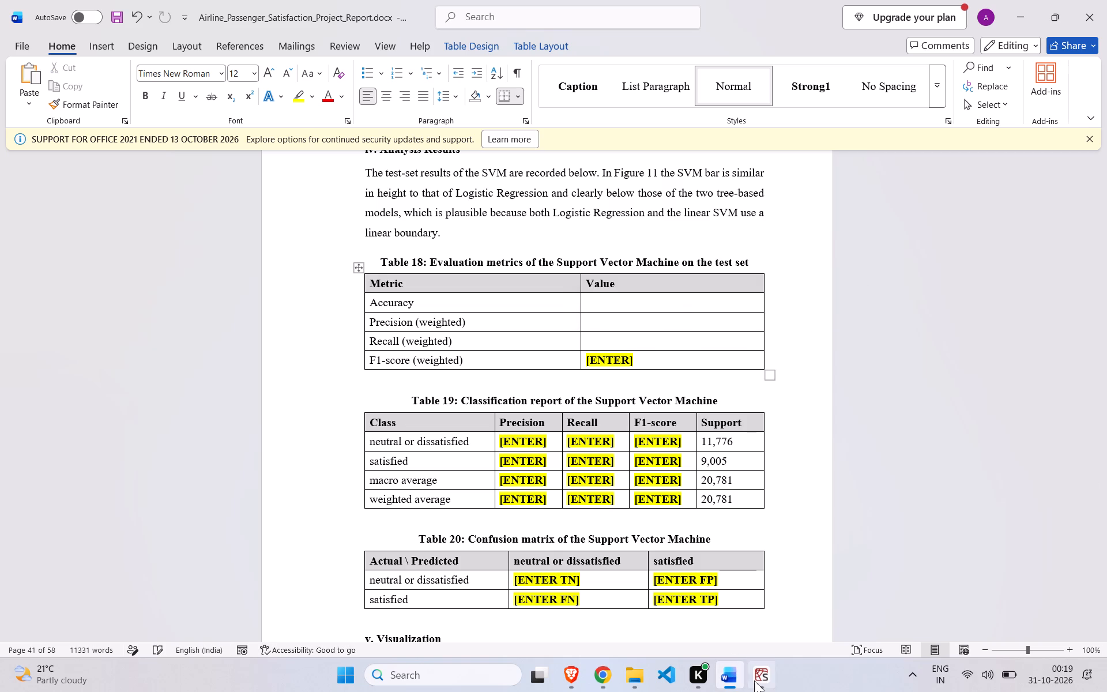
left_click(756, 680)
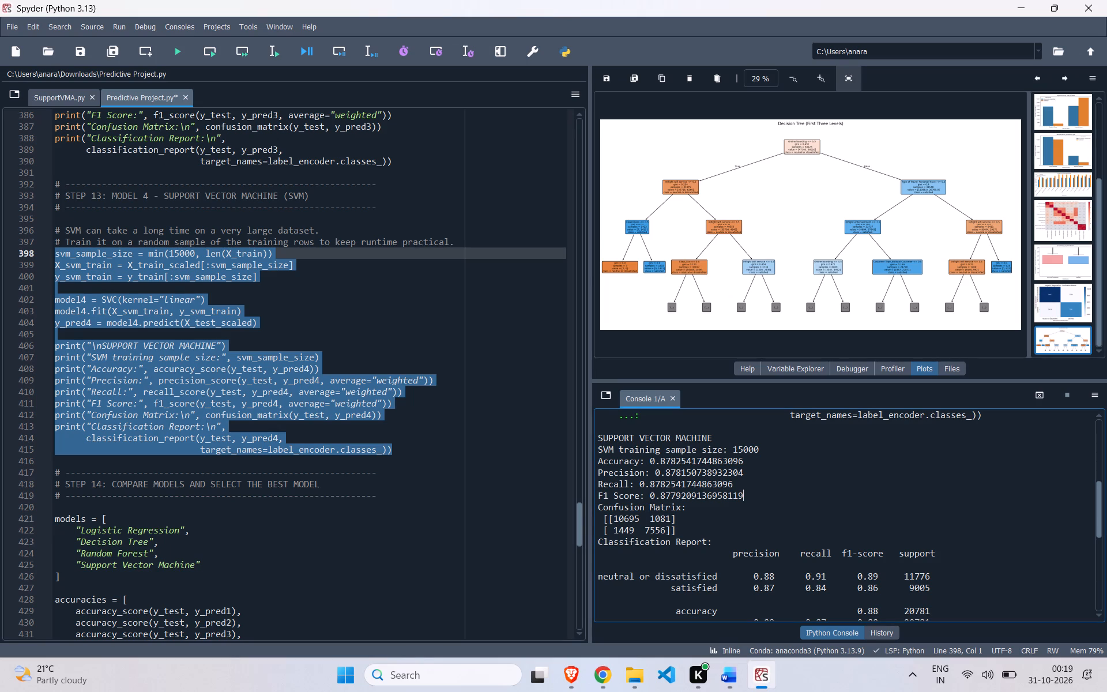
left_click(735, 687)
type("0.")
type("87")
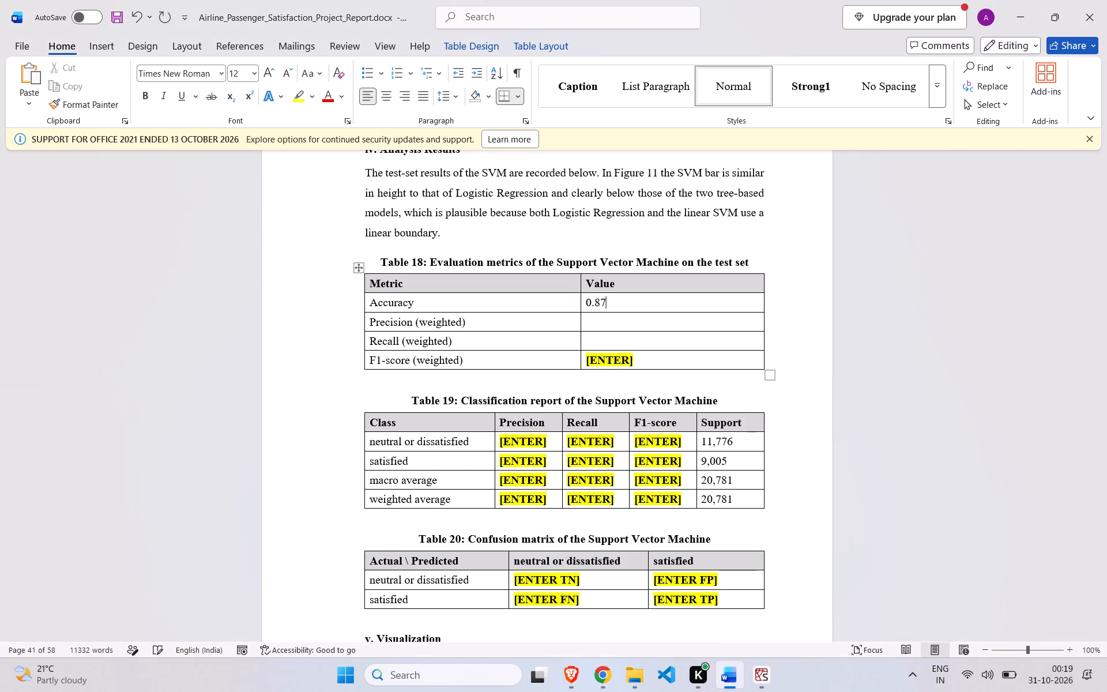
left_click(594, 314)
left_click(595, 321)
type("0.87")
key("Down")
type("0.87")
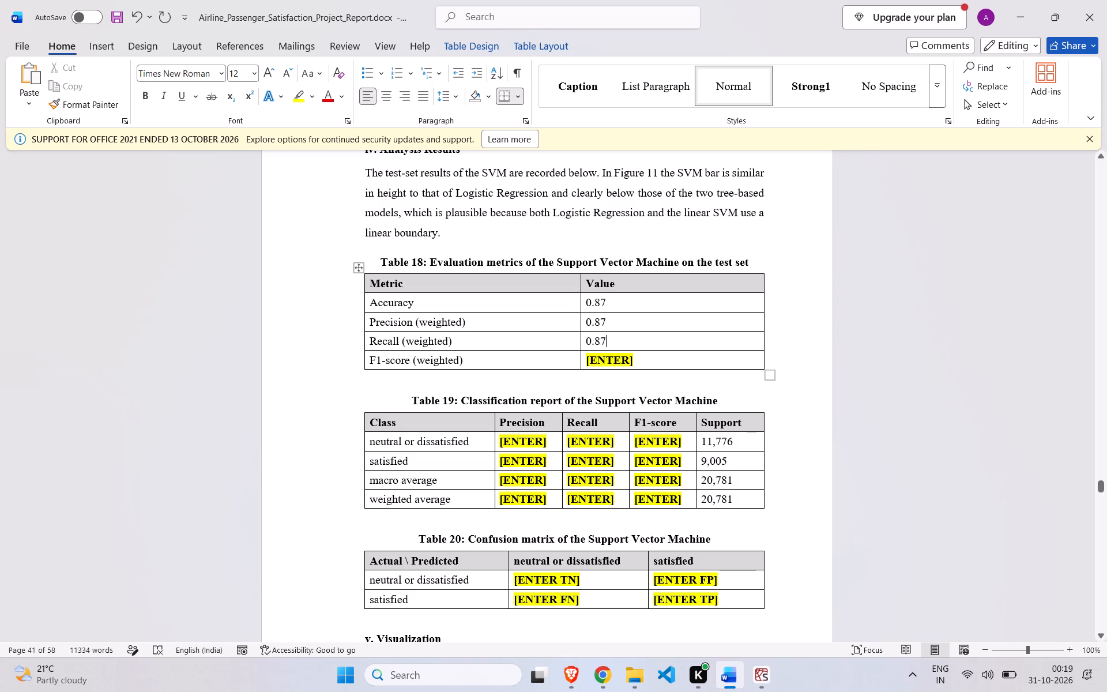
Replace Table 18's weighted F1-score placeholder with 0.87.
left_click(636, 363)
key("BackSpace")
key("BackSpace")
key("BackSpace")
key("BackSpace")
key("BackSpace")
key("BackSpace")
key("BackSpace")
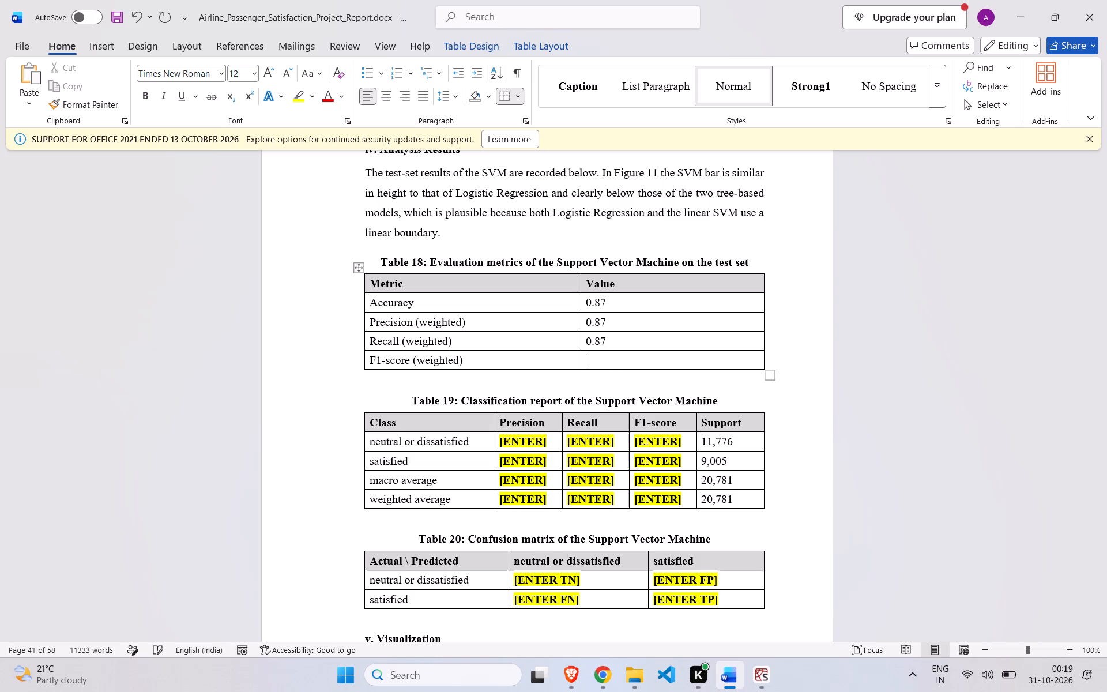
type("0.87")
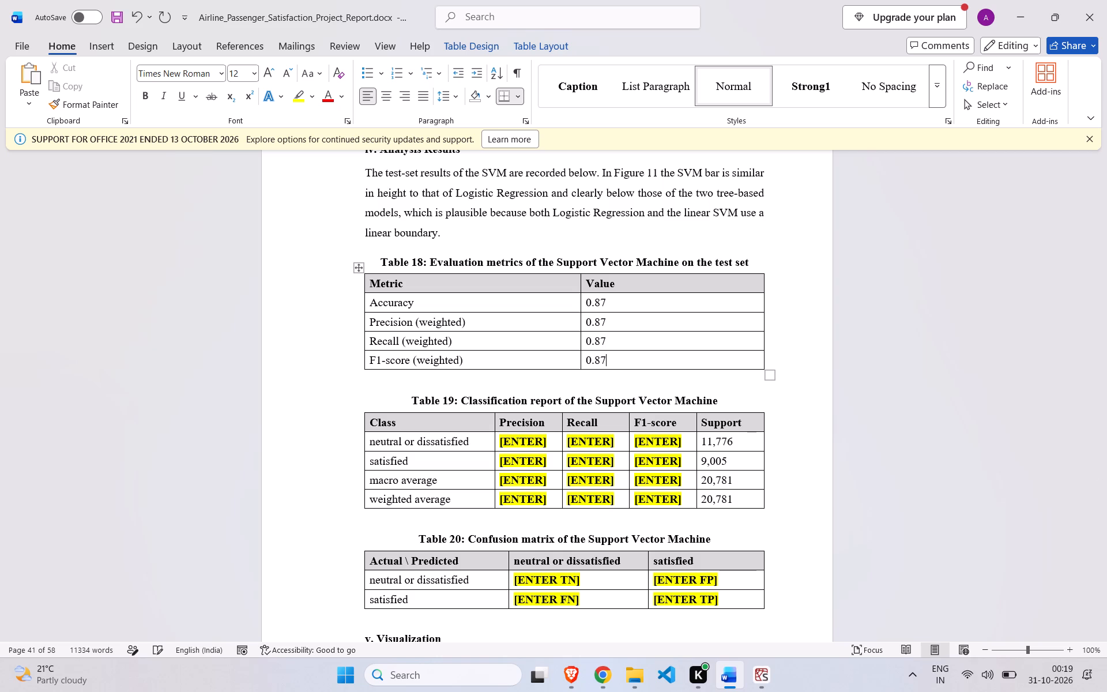
Clear the F1-score, recall and precision placeholders from Table 19's neutral or dissatisfied row.
left_click_drag(687, 440, 630, 439)
key("BackSpace")
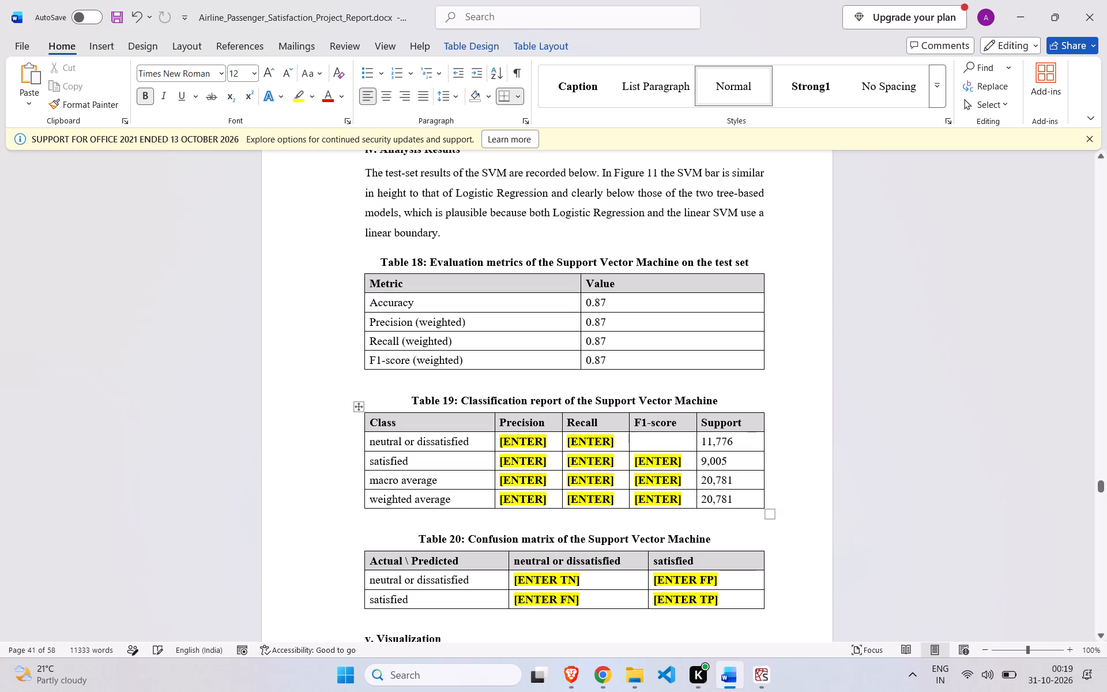
left_click_drag(614, 441, 564, 439)
key("BackSpace")
left_click_drag(543, 445, 500, 436)
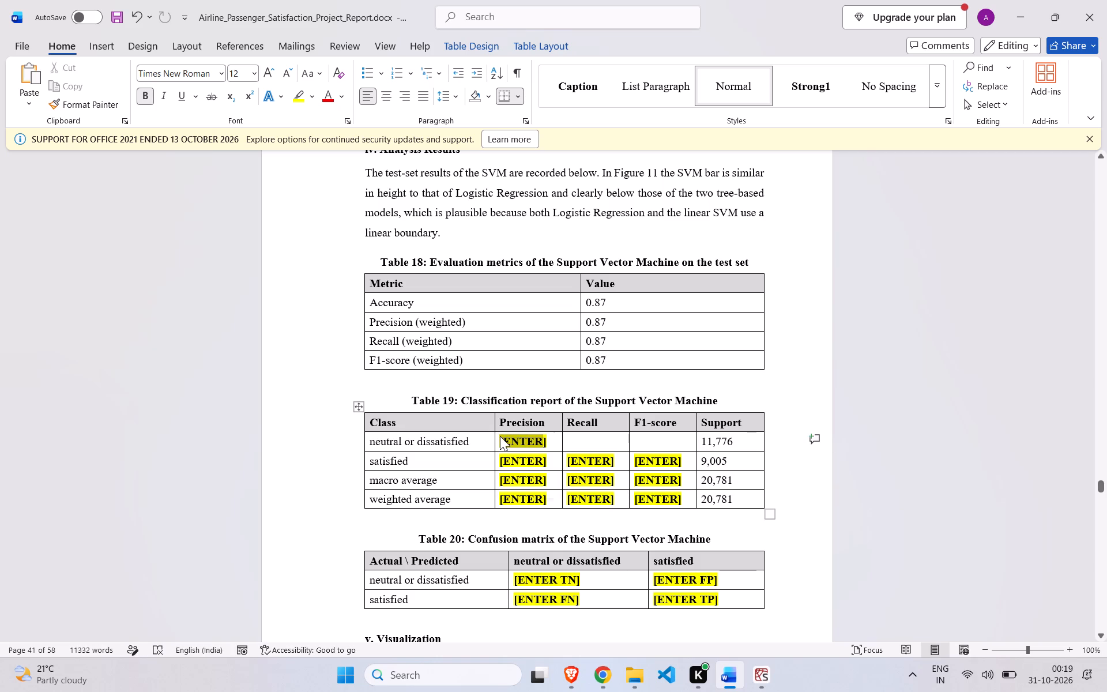
key("BackSpace")
key("Right")
key("BackSpace")
Clear the F1-score, recall and precision placeholders from Table 19's satisfied row.
left_click_drag(685, 458, 641, 461)
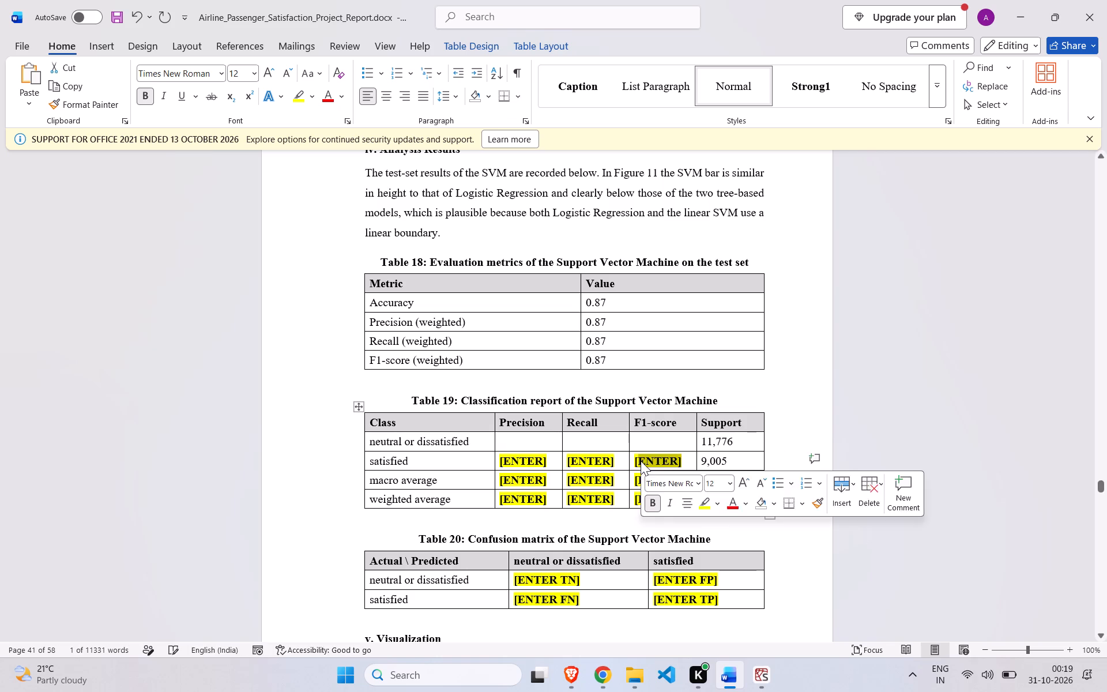
key("BackSpace")
key("BackSpace")
key("Left")
key("Left")
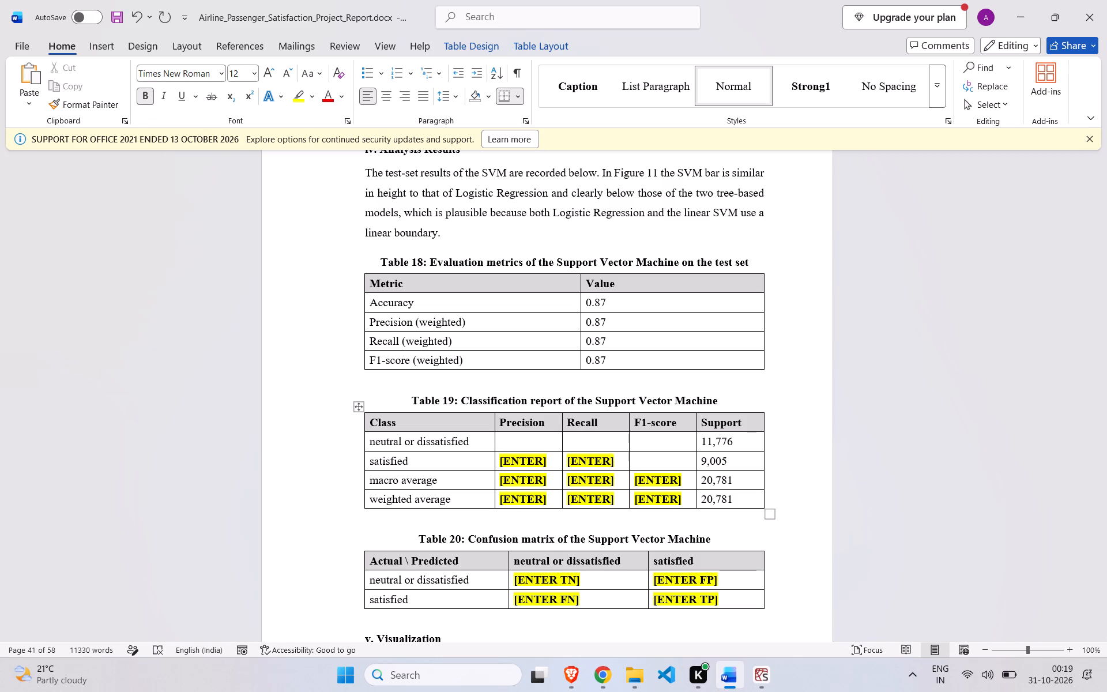
key("Right")
key("BackSpace")
key("BackSpace")
key("BackSpace")
key("BackSpace")
key("BackSpace")
key("BackSpace")
key("BackSpace")
key("BackSpace")
key("Left")
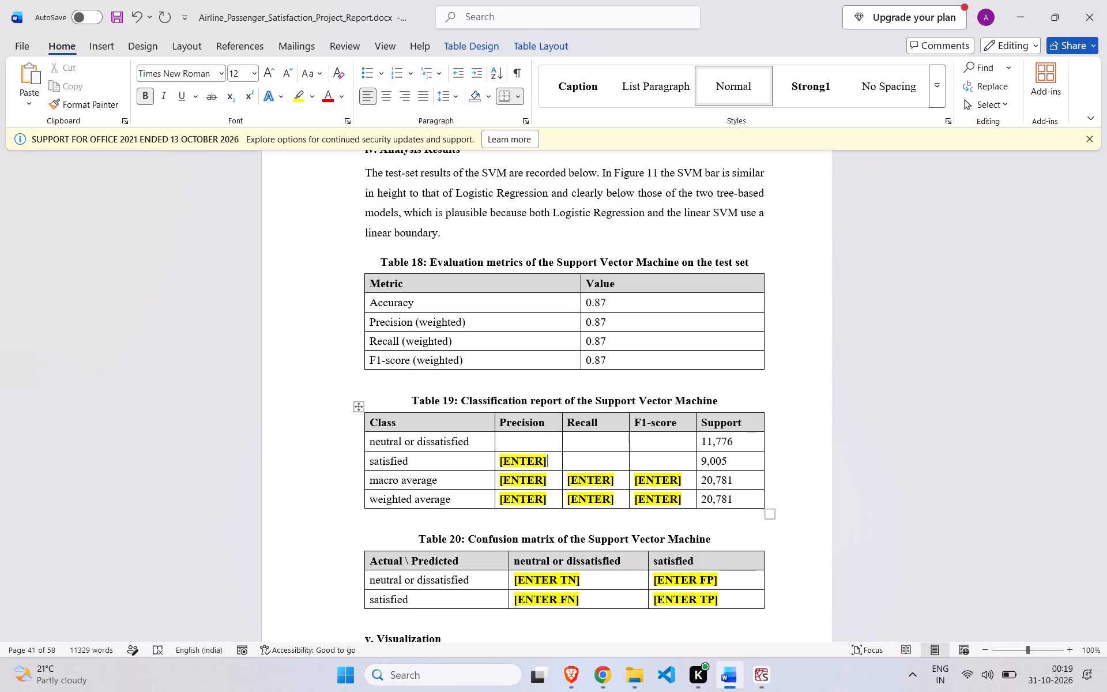
key("BackSpace")
key("BackSpace")
key("BackSpace")
key("BackSpace")
key("BackSpace")
key("BackSpace")
key("BackSpace")
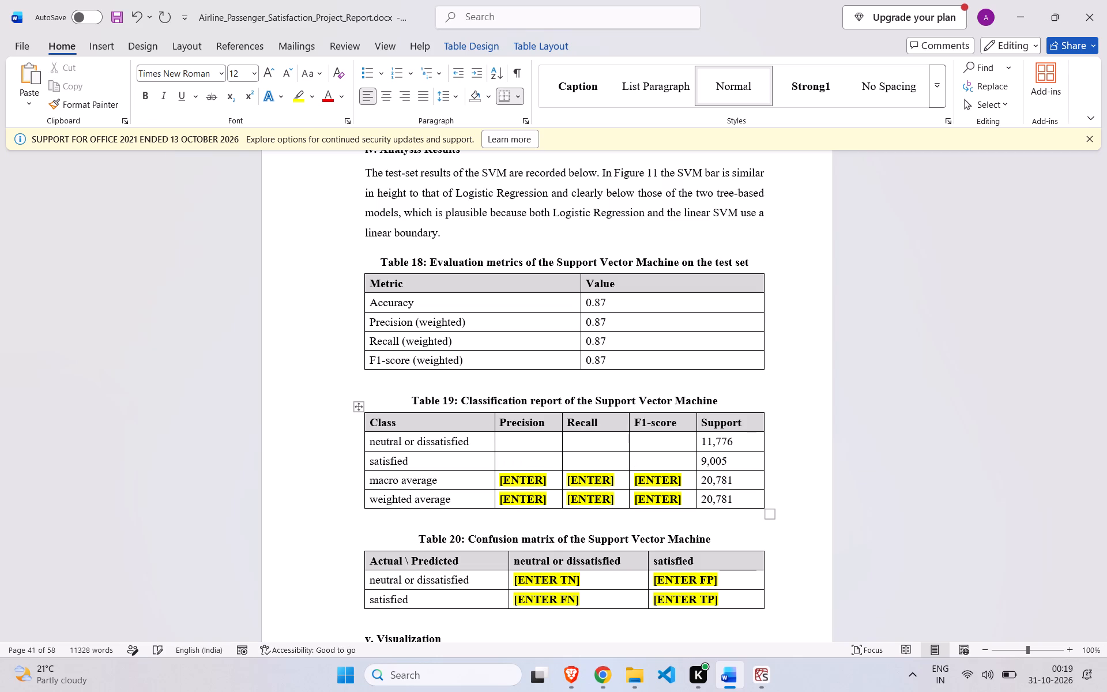
Clear the F1-score, recall and precision placeholders from Table 19's macro average row.
key("Down")
key("Right")
key("Right")
key("Right")
key("Right")
key("Right")
key("Right")
key("Right")
key("Right")
key("Right")
key("Right")
key("Right")
key("Right")
key("Right")
key("Right")
key("Right")
key("Right")
key("Right")
key("Right")
key("Right")
key("Right")
key("BackSpace")
key("BackSpace")
key("BackSpace")
key("BackSpace")
key("BackSpace")
key("BackSpace")
key("BackSpace")
key("Left")
key("BackSpace")
key("BackSpace")
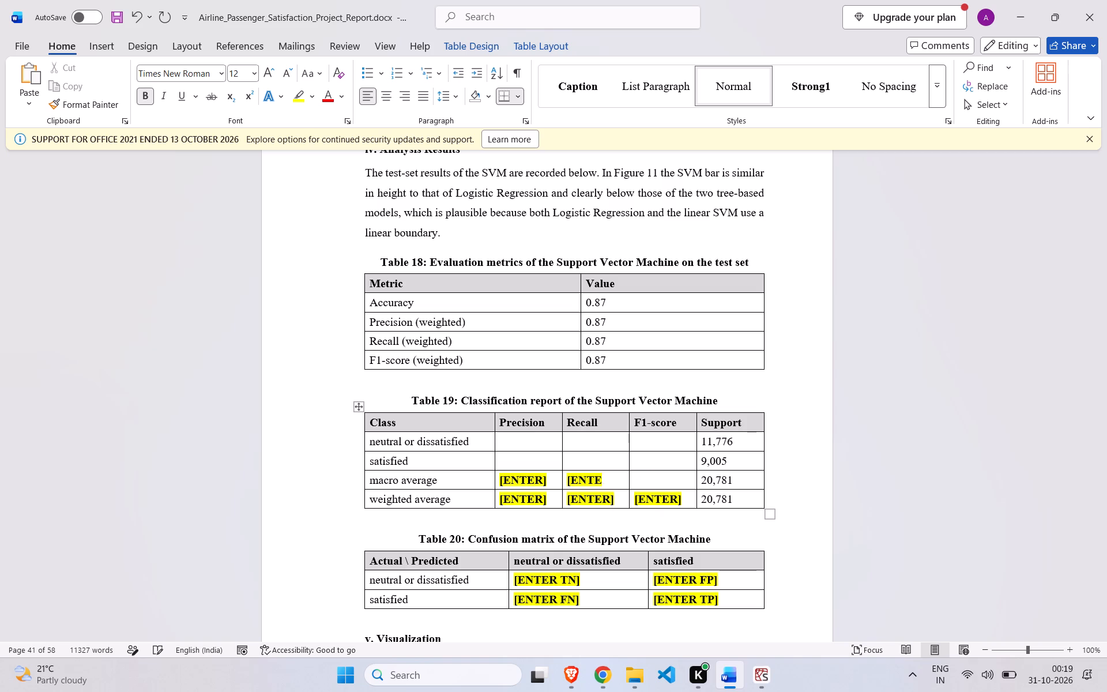
key("BackSpace")
key("BackSpace")
key("BackSpace")
key("BackSpace")
key("BackSpace")
key("Left")
key("BackSpace")
key("BackSpace")
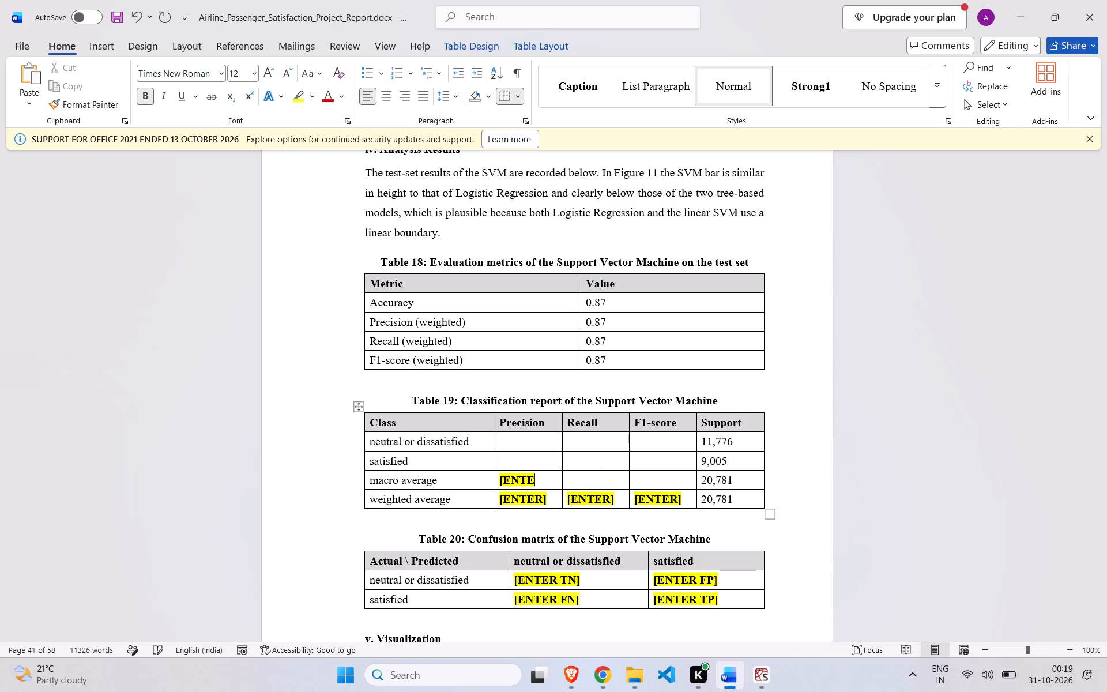
key("BackSpace")
key("BackSpace")
key("BackSpace")
key("BackSpace")
key("BackSpace")
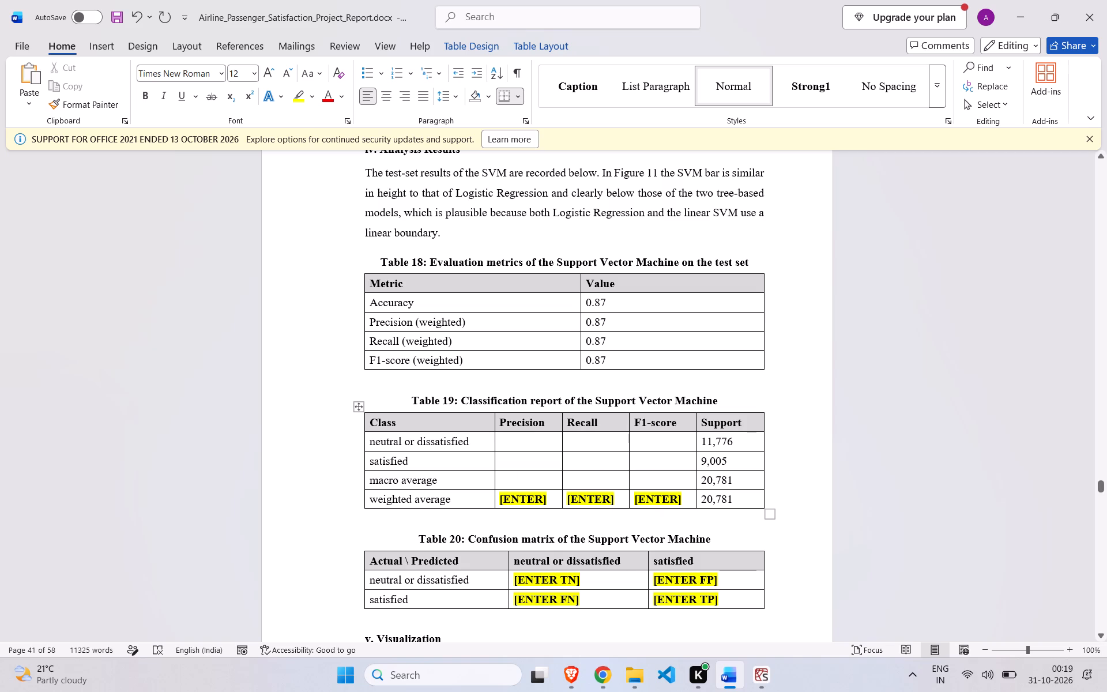
Clear the F1-score, recall and precision placeholders from Table 19's weighted average row.
left_click(689, 499)
key("BackSpace")
key("BackSpace")
key("BackSpace")
key("BackSpace")
key("BackSpace")
key("BackSpace")
key("BackSpace")
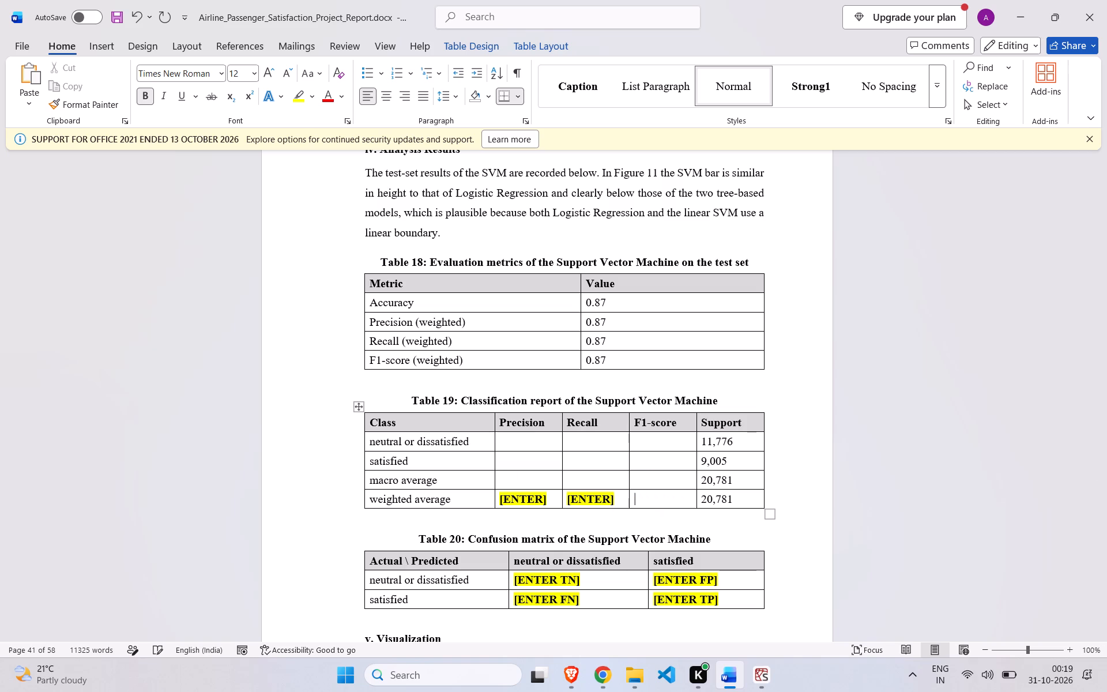
key("Left")
key("BackSpace")
key("BackSpace")
key("BackSpace")
key("BackSpace")
key("BackSpace")
key("BackSpace")
key("BackSpace")
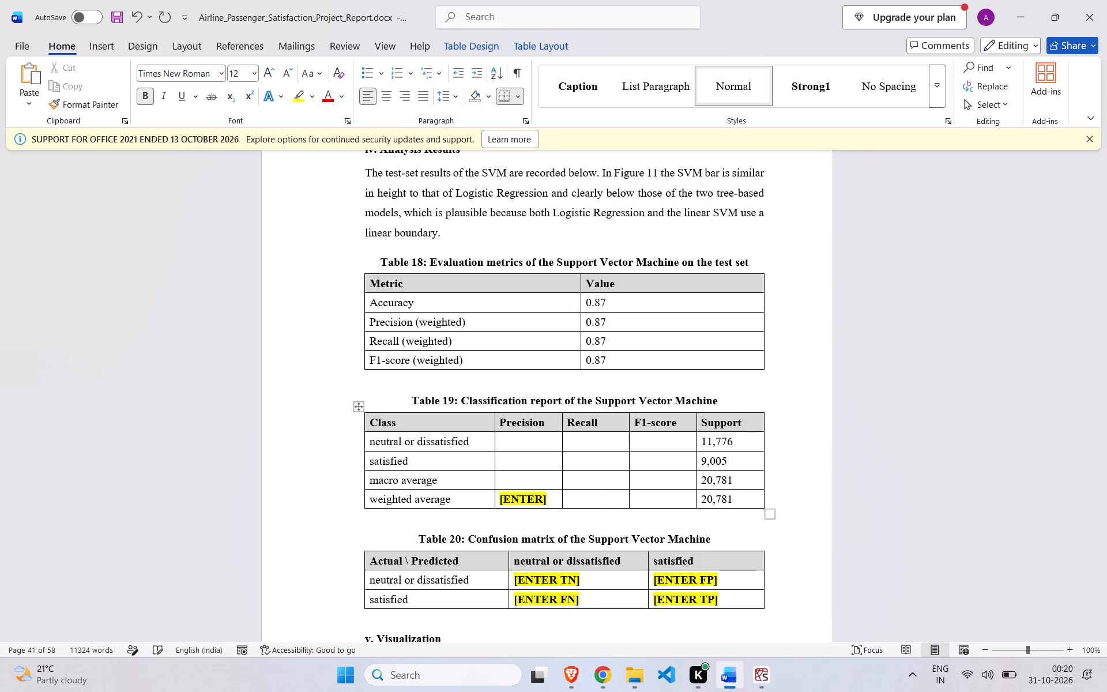
key("Left")
key("BackSpace")
key("BackSpace")
key("BackSpace")
key("BackSpace")
key("BackSpace")
key("BackSpace")
key("BackSpace")
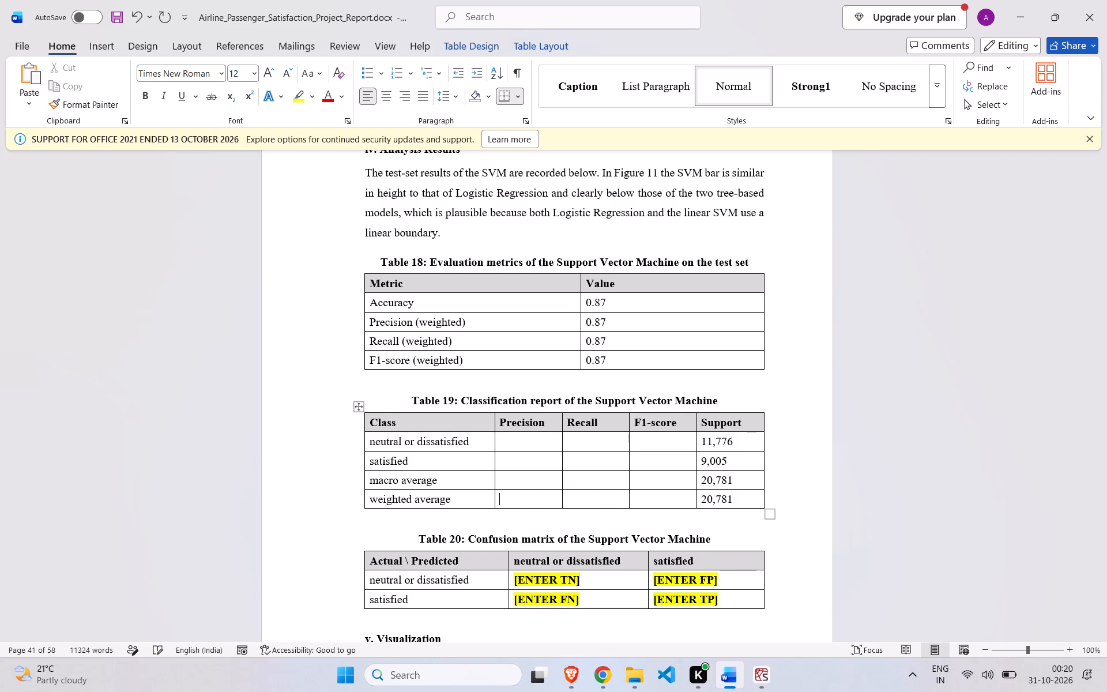
Clear the [ENTER TN] and [ENTER FN] placeholders from the neutral or dissatisfied column of Table 20.
scroll(689, 499, "down", 1)
left_click(595, 546)
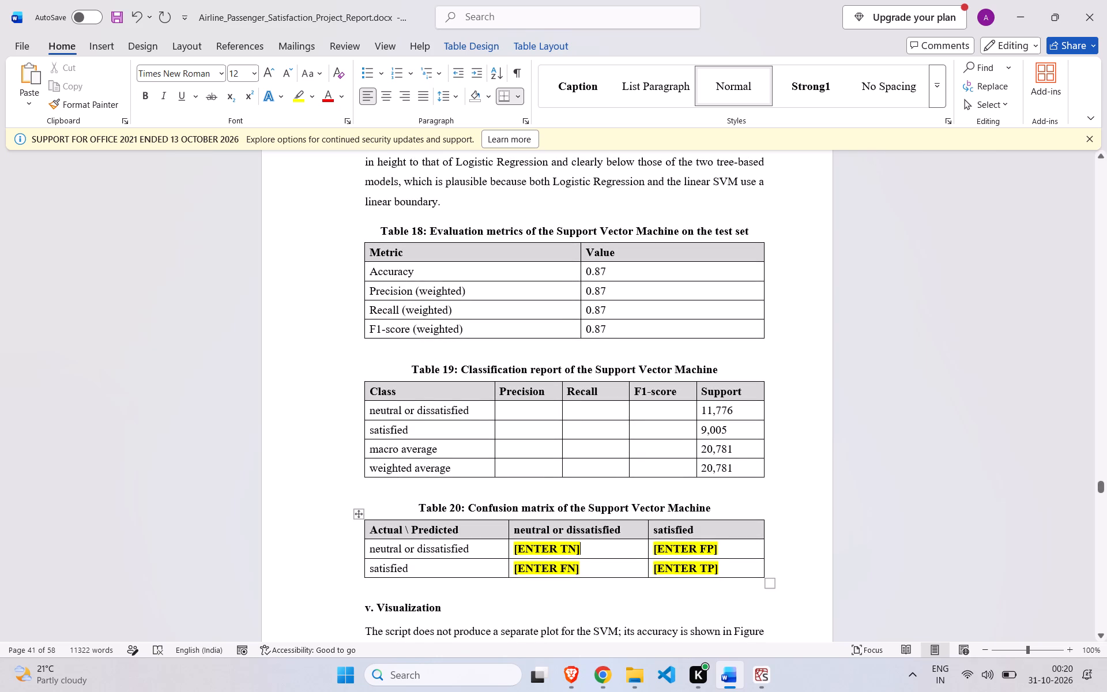
key("BackSpace")
key("BackSpace")
key("BackSpace")
key("BackSpace")
key("BackSpace")
key("BackSpace")
key("BackSpace")
key("BackSpace")
key("BackSpace")
key("BackSpace")
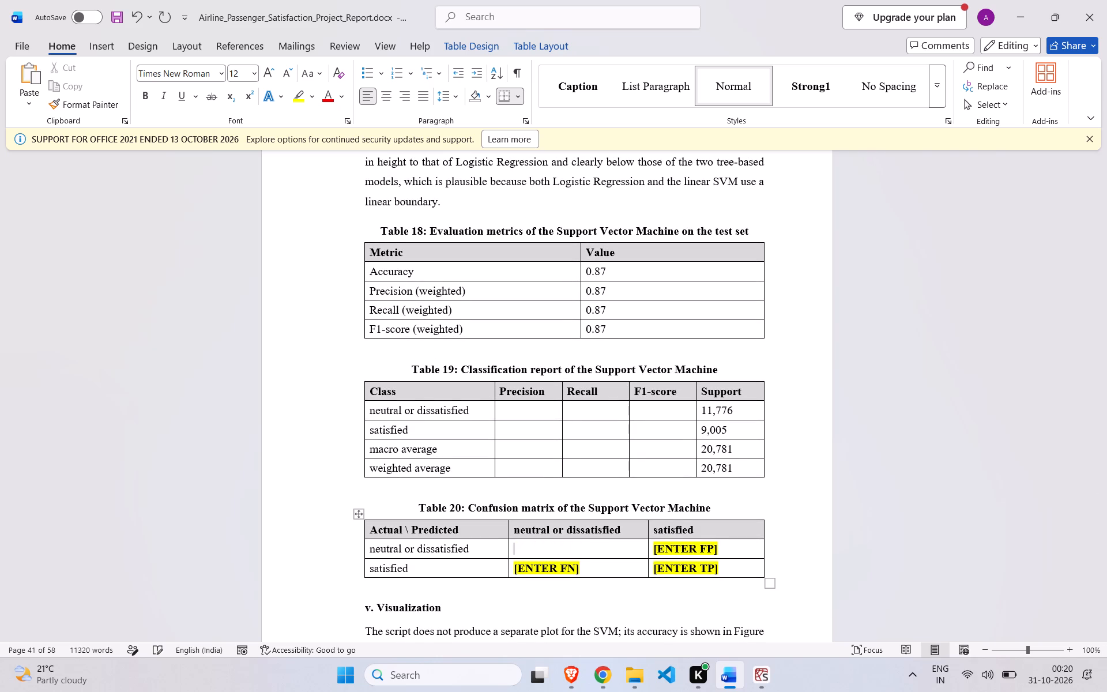
key("Down")
key("Right")
key("Right")
key("Right")
key("Right")
key("Right")
key("ctrl+Right")
key("ctrl+Right")
key("ctrl+Right")
key("BackSpace")
key("BackSpace")
key("BackSpace")
key("BackSpace")
key("BackSpace")
key("BackSpace")
key("BackSpace")
key("BackSpace")
key("BackSpace")
key("BackSpace")
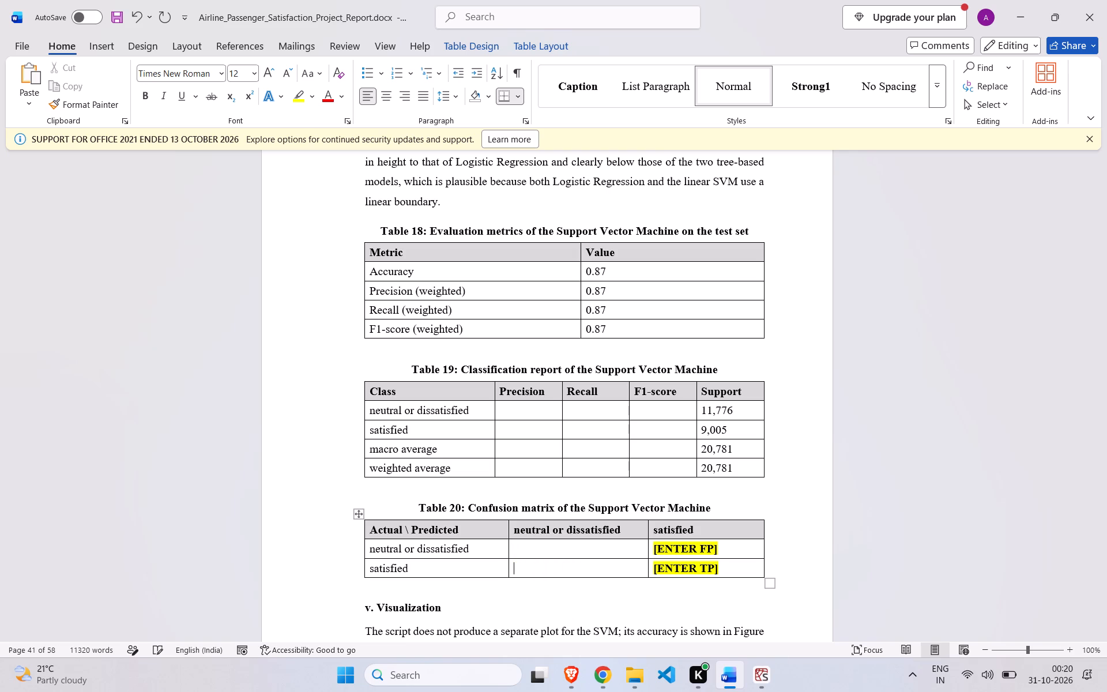
Clear the [ENTER TP] placeholder from the satisfied row of Table 20.
key("ctrl+Right")
key("ctrl+Right")
key("ctrl+Right")
key("ctrl+Right")
key("ctrl+Right")
key("BackSpace")
key("BackSpace")
key("BackSpace")
key("BackSpace")
key("BackSpace")
key("BackSpace")
key("BackSpace")
key("BackSpace")
key("BackSpace")
key("BackSpace")
key("ctrl+Right")
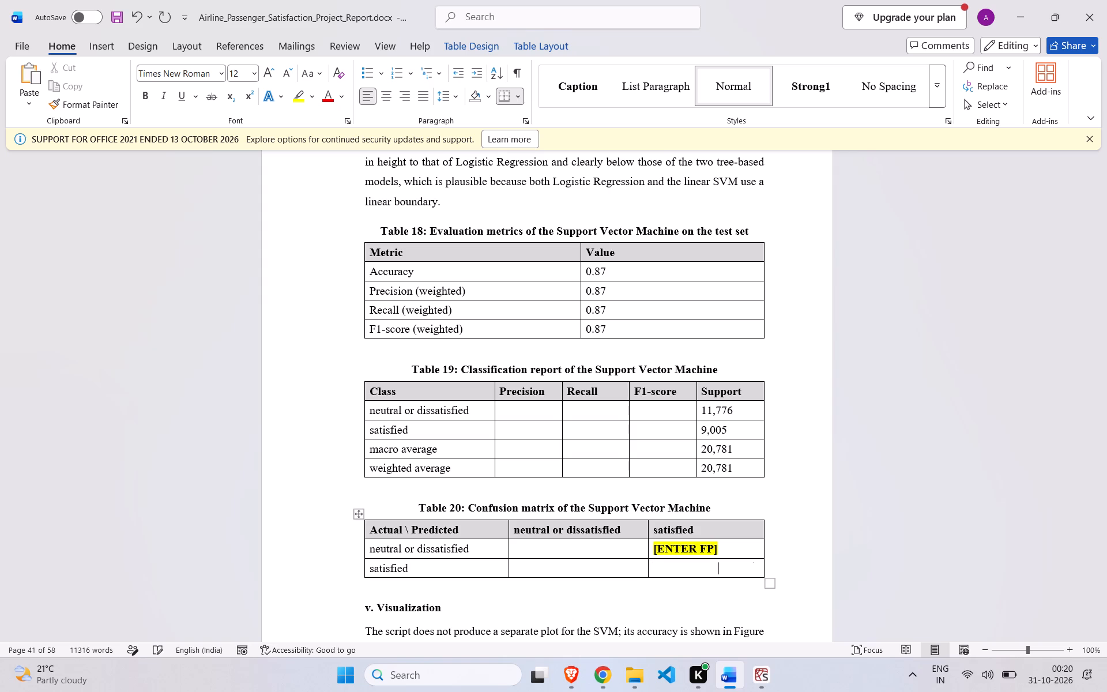
key("ctrl+Right")
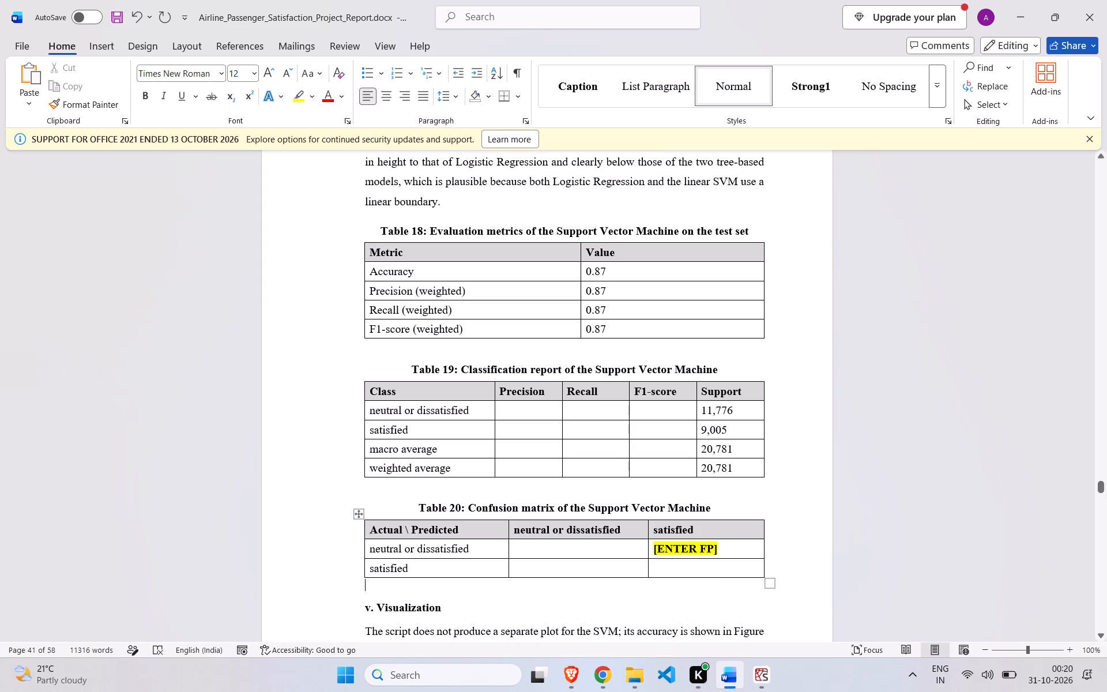
Clear the [ENTER FP] placeholder from the neutral or dissatisfied row of Table 20.
left_click(726, 547)
key("BackSpace")
key("BackSpace")
key("BackSpace")
key("BackSpace")
key("BackSpace")
key("BackSpace")
key("BackSpace")
key("BackSpace")
key("BackSpace")
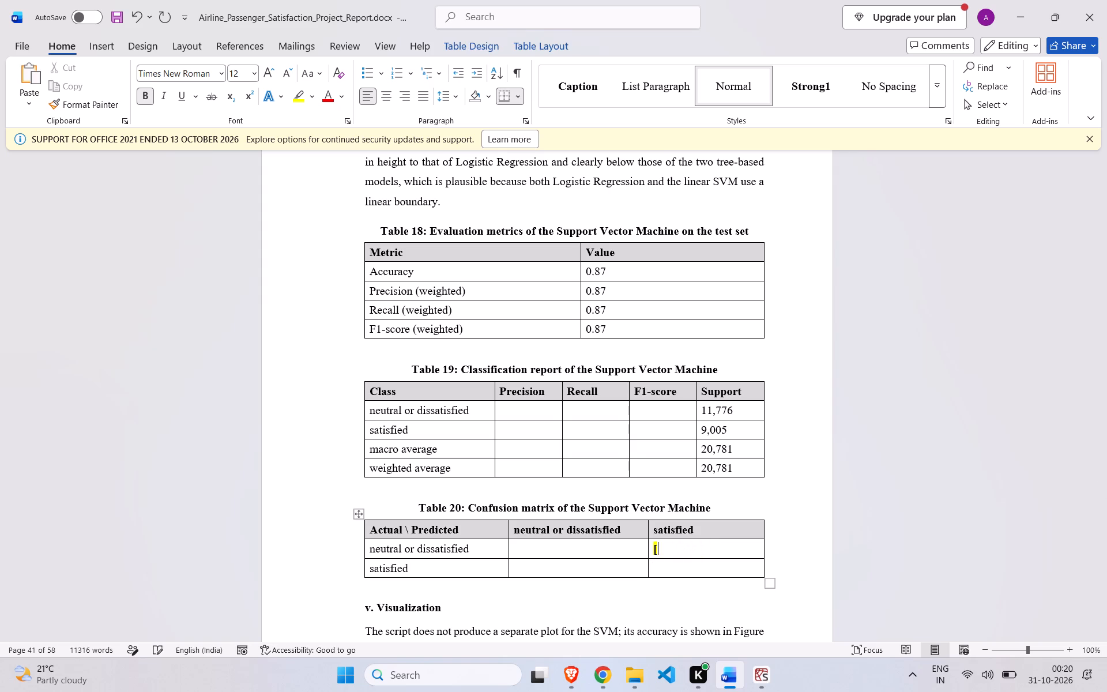
key("BackSpace")
Copy the SVM values 0.88, 0.91 and 0.89 for neutral or dissatisfied from Spyder's console into that row's precision cell in Word's Table 19.
scroll(726, 547, "down", 2)
scroll(726, 547, "up", 1)
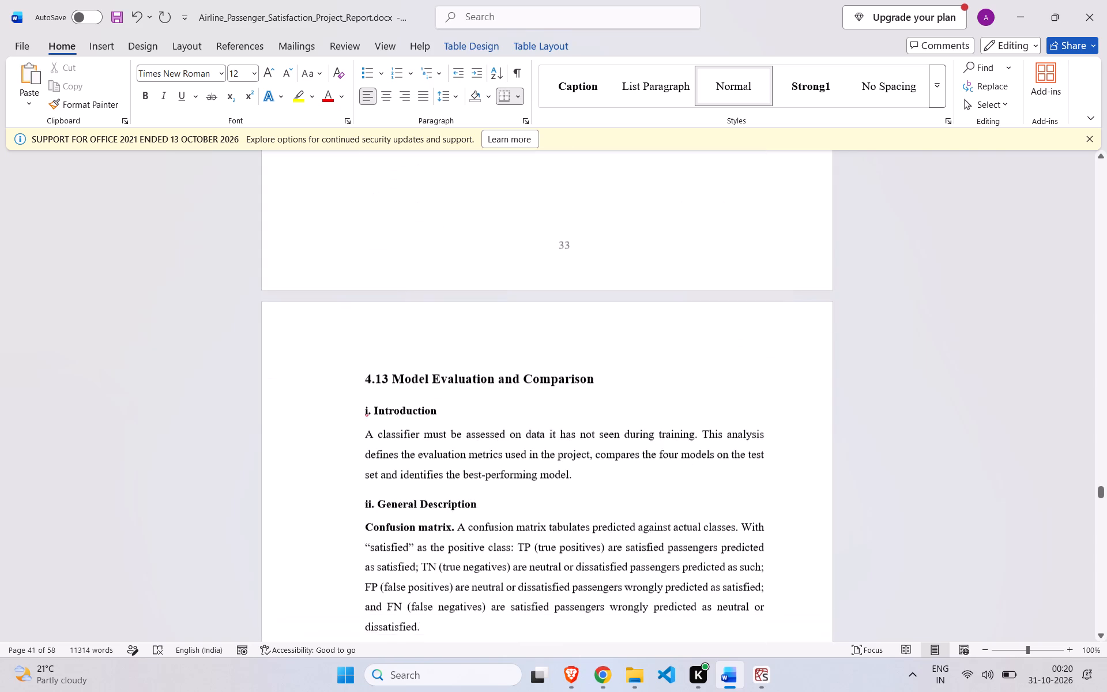
scroll(726, 547, "up", 2)
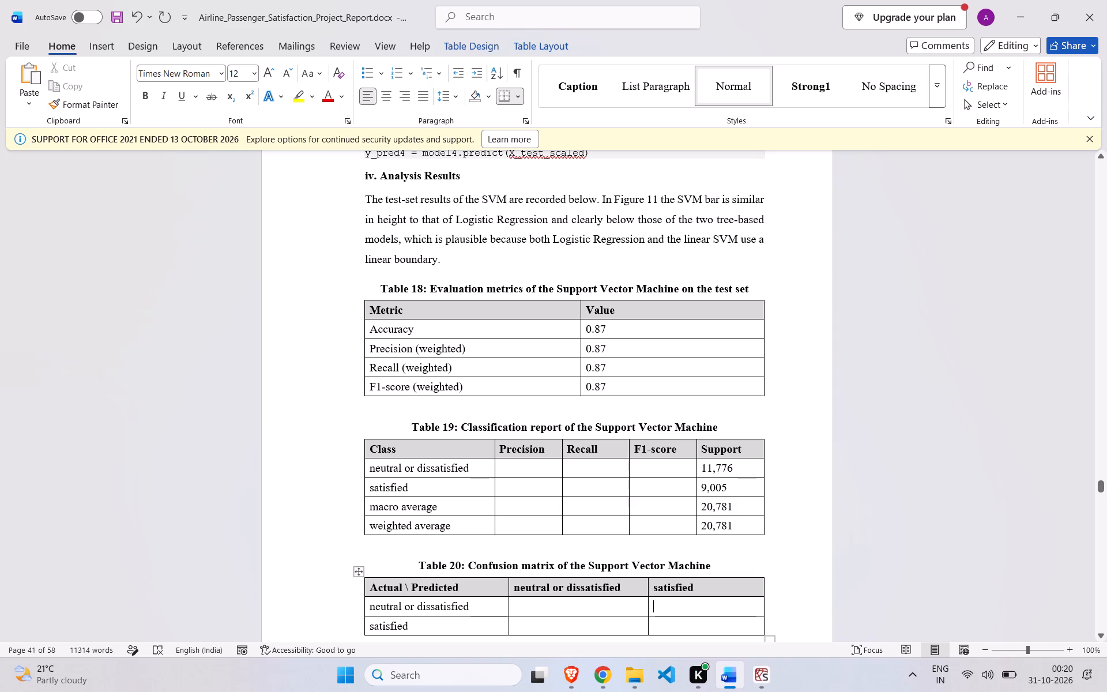
left_click(758, 683)
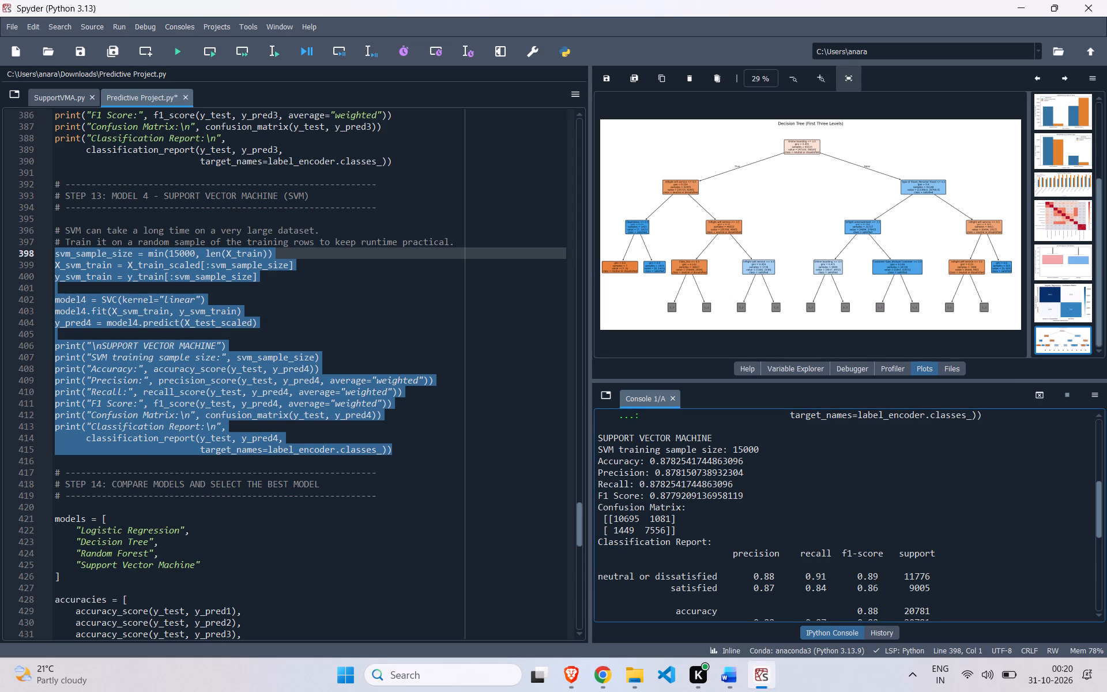
scroll(746, 574, "down", 1)
left_click_drag(748, 514, 882, 513)
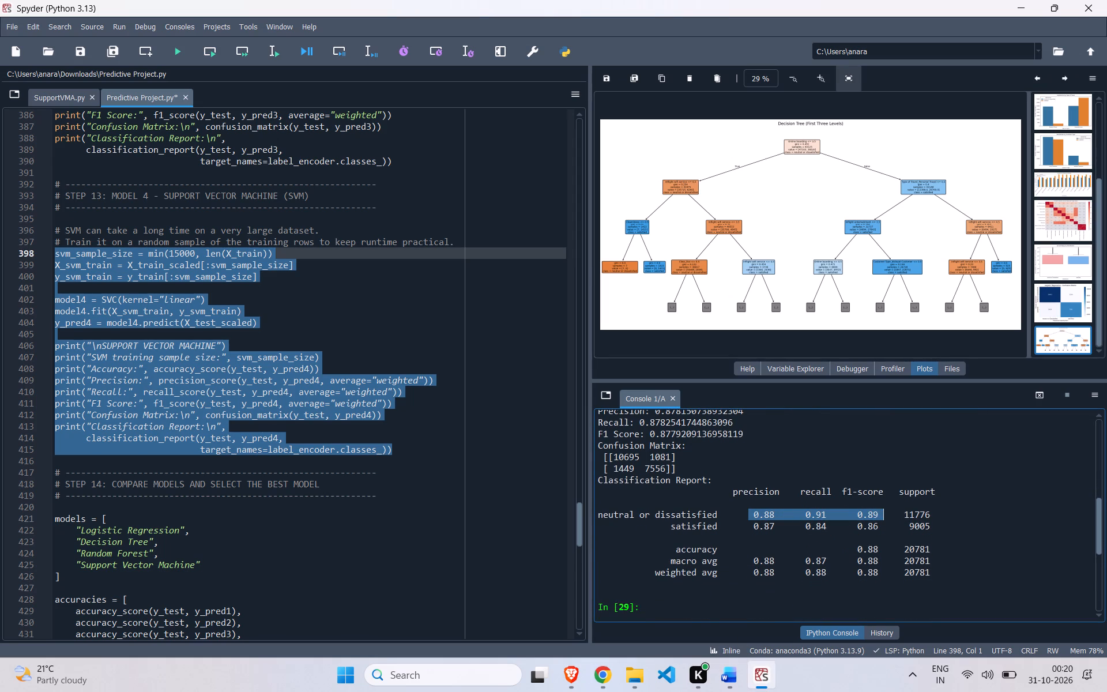
key("ctrl+c")
left_click(728, 671)
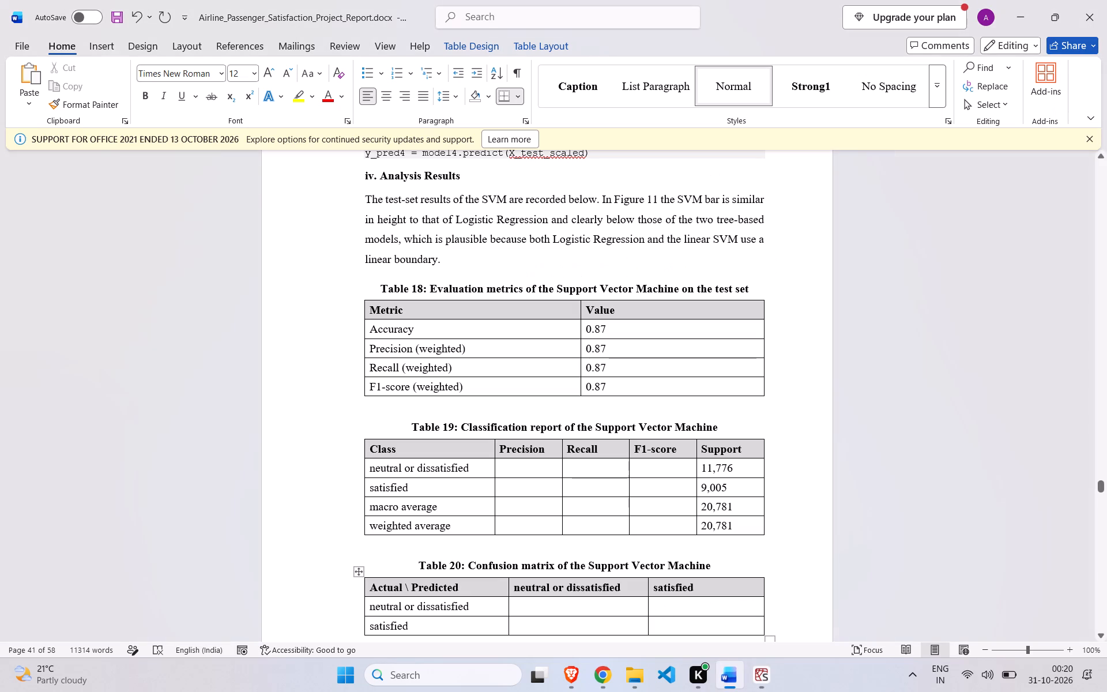
left_click(514, 468)
key("ctrl+v")
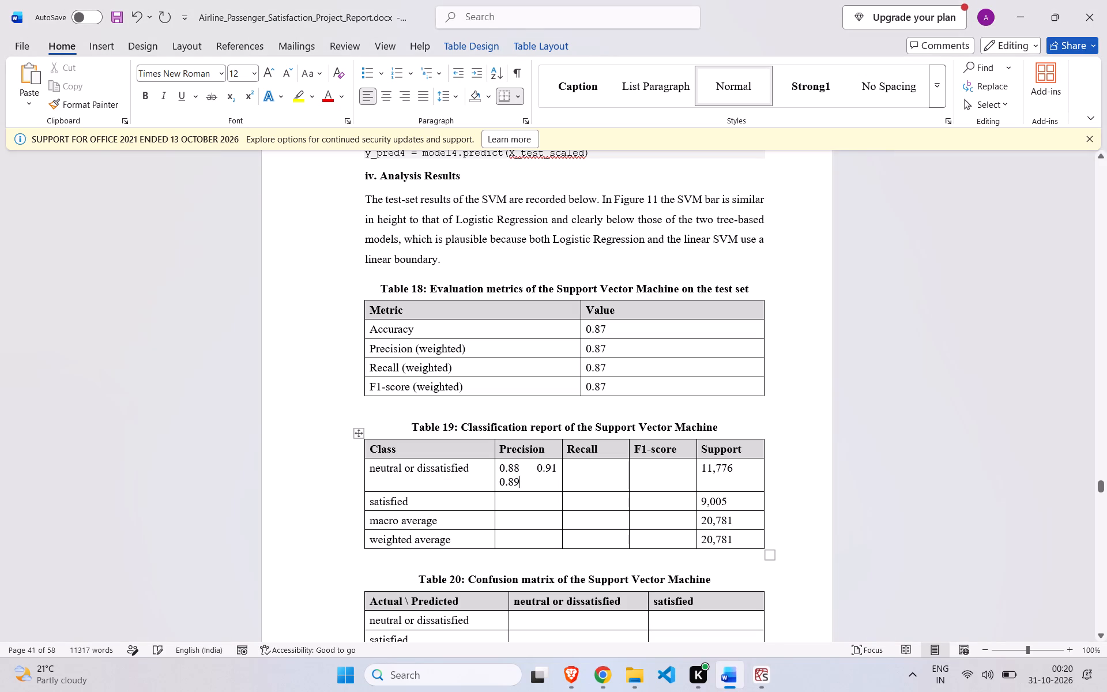
Enter F1-score 0.89 and recall 0.91 in Table 19's neutral or dissatisfied row.
left_click(688, 466)
type("0.89")
left_click(594, 471)
type("0.91")
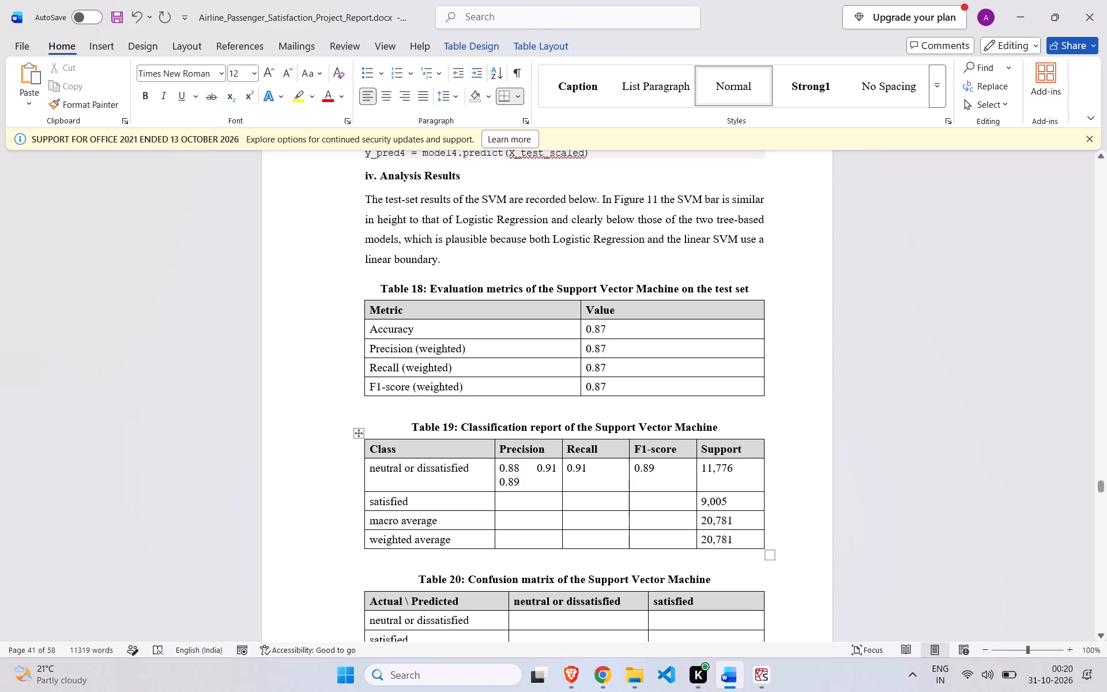
Remove the surplus 0.89 and 0.91 from the neutral or dissatisfied precision cell, leaving only 0.88.
left_click(526, 480)
key("BackSpace")
key("BackSpace")
key("BackSpace")
key("BackSpace")
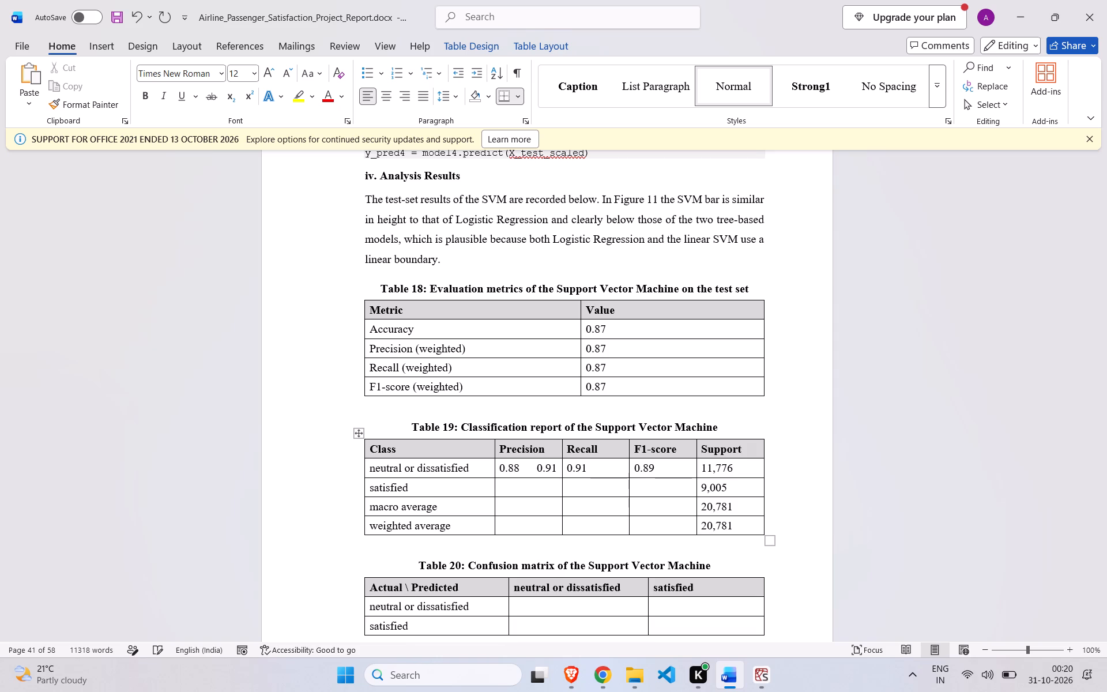
left_click(555, 468)
key("BackSpace")
key("BackSpace")
key("BackSpace")
key("BackSpace")
Copy the satisfied values 0.87, 0.84 and 0.86 from Spyder's console into the satisfied row's precision cell in Word's Table 19.
left_click(538, 491)
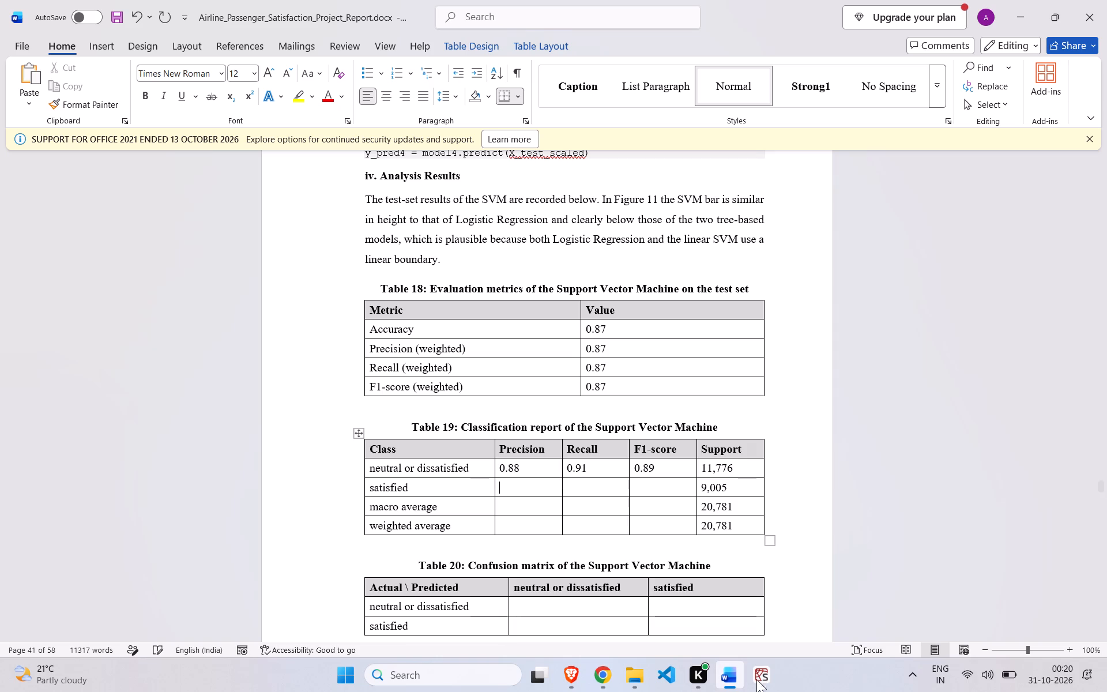
left_click(768, 679)
left_click_drag(752, 528, 880, 526)
key("ctrl+c")
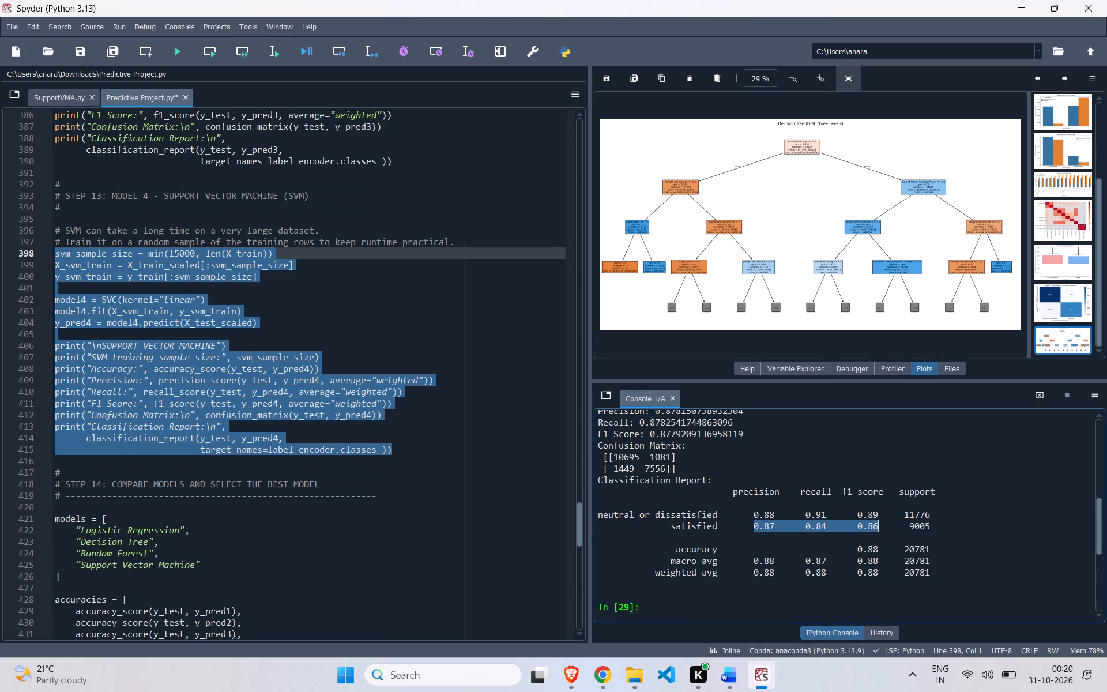
left_click(728, 667)
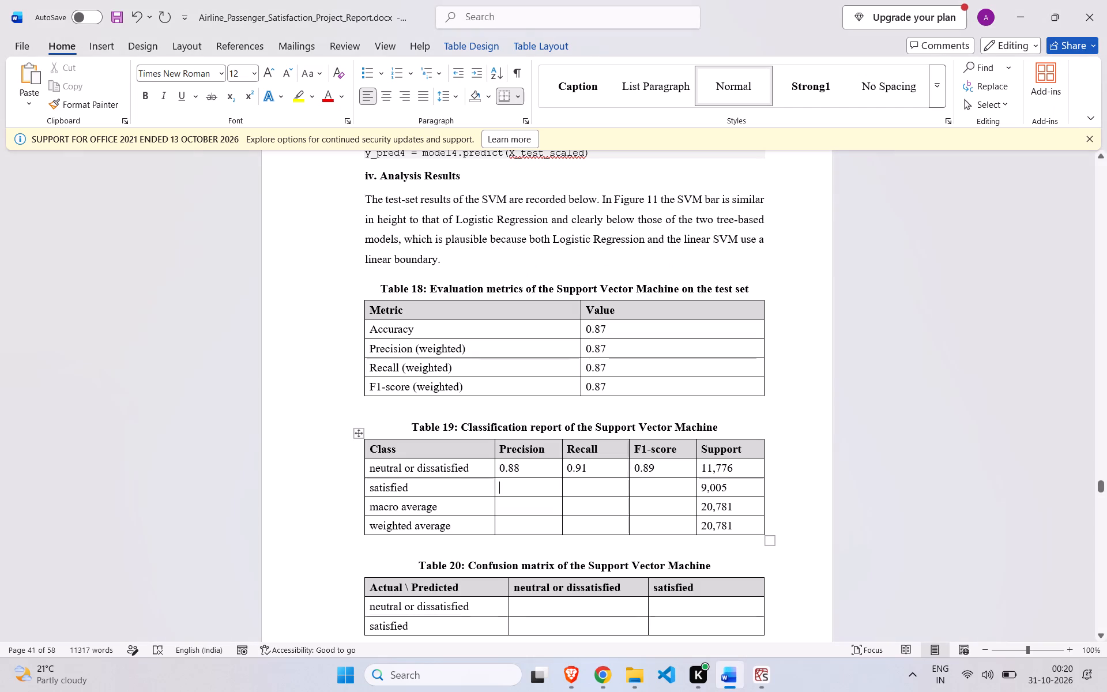
key("ctrl+v")
Enter F1-score 0.86 and recall 0.84 in Table 19's satisfied row.
left_click(648, 489)
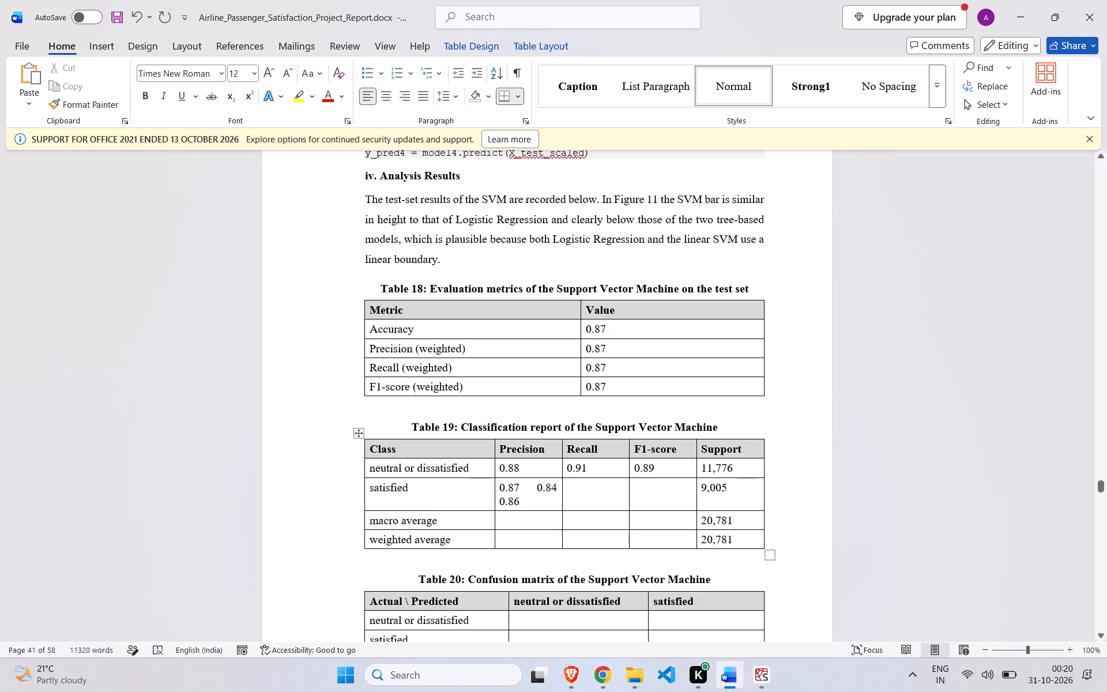
type("0.9")
key("BackSpace")
type("86")
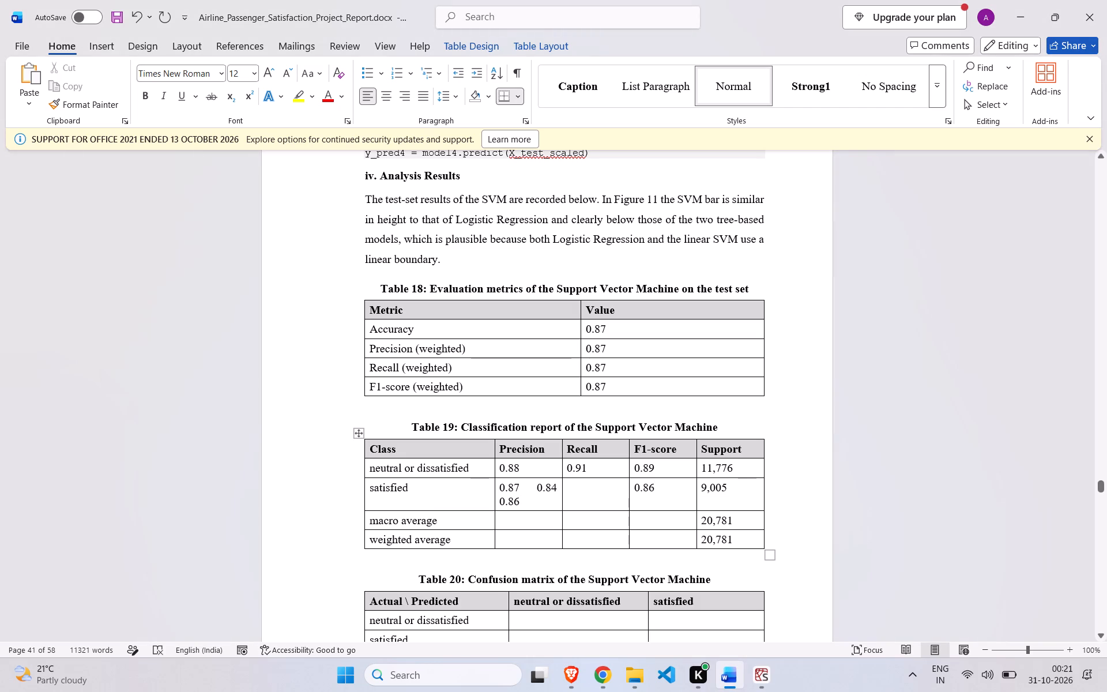
left_click(586, 488)
type("0.84")
Remove the surplus 0.86 and 0.84 from the satisfied precision cell, leaving only 0.87.
left_click(529, 501)
key("BackSpace")
key("BackSpace")
key("BackSpace")
key("BackSpace")
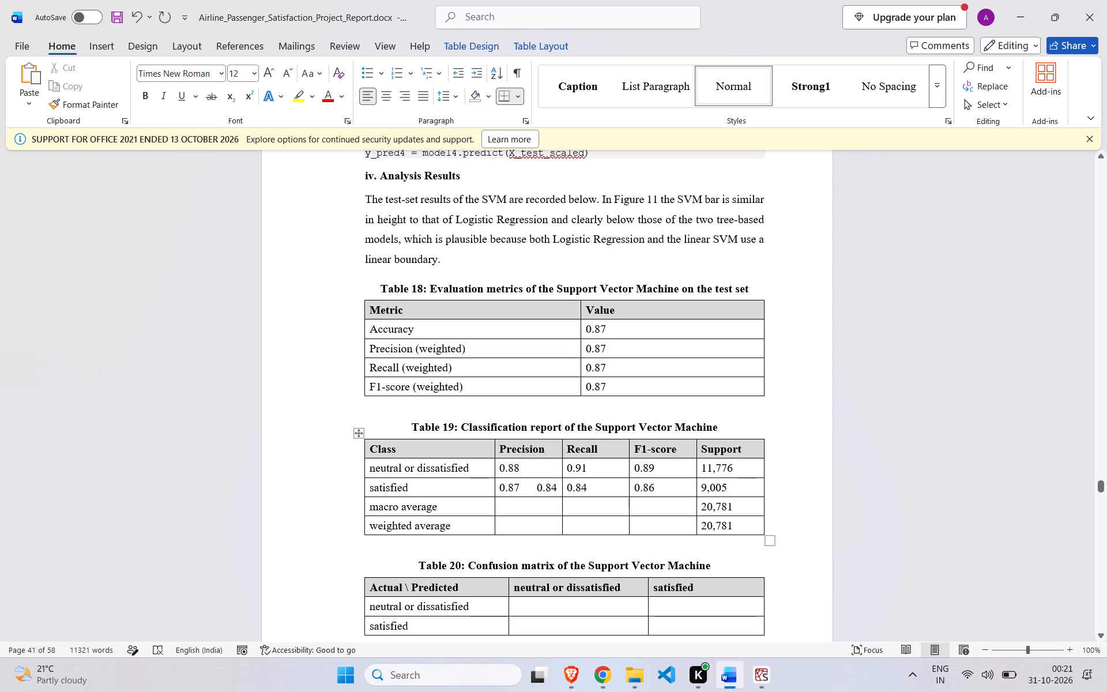
left_click(556, 487)
key("BackSpace")
key("BackSpace")
key("BackSpace")
key("BackSpace")
Copy the macro avg values 0.88, 0.87 and 0.88 from Spyder's console into the macro average row's precision cell in Word's Table 19.
left_click(751, 679)
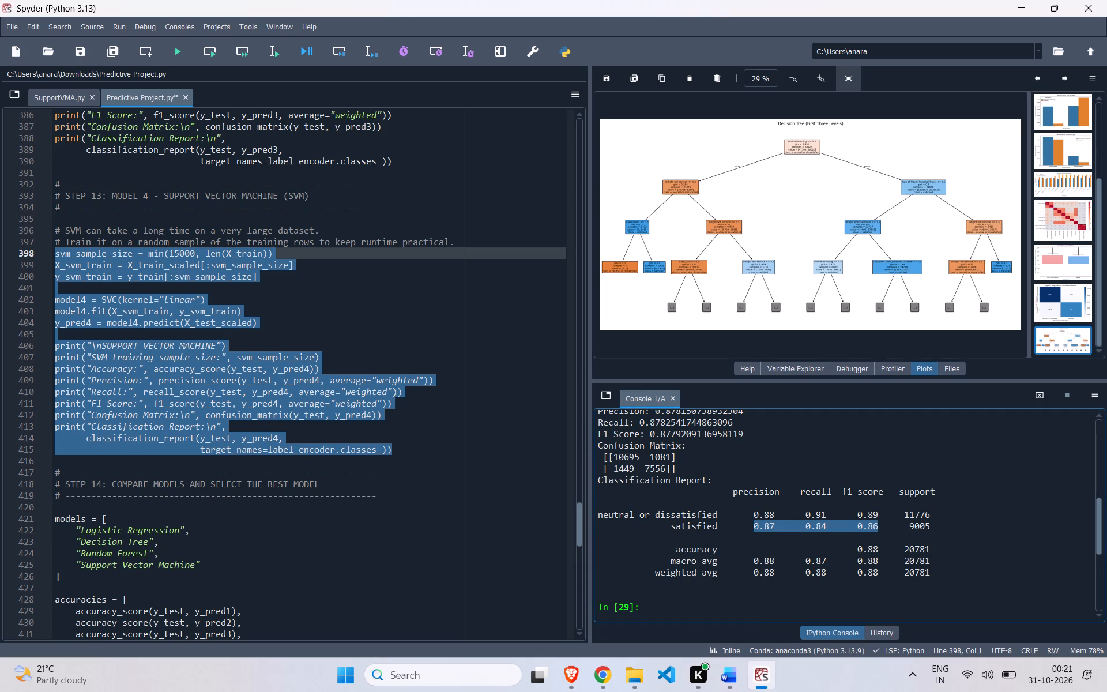
left_click_drag(754, 561, 882, 559)
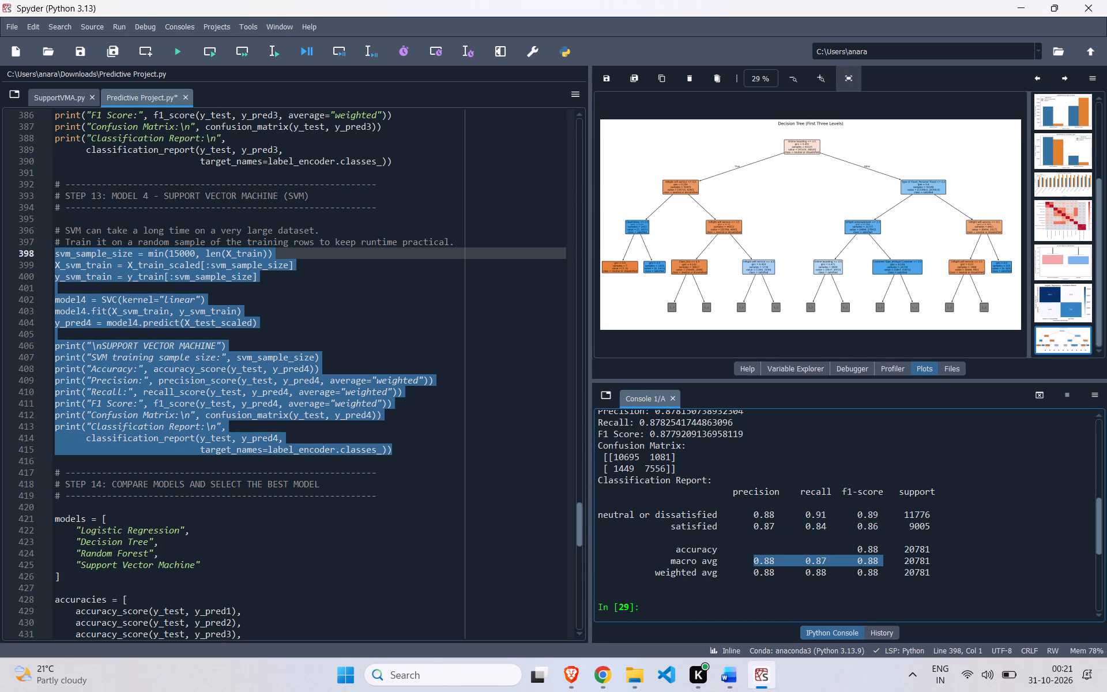
key("ctrl+c")
left_click(736, 671)
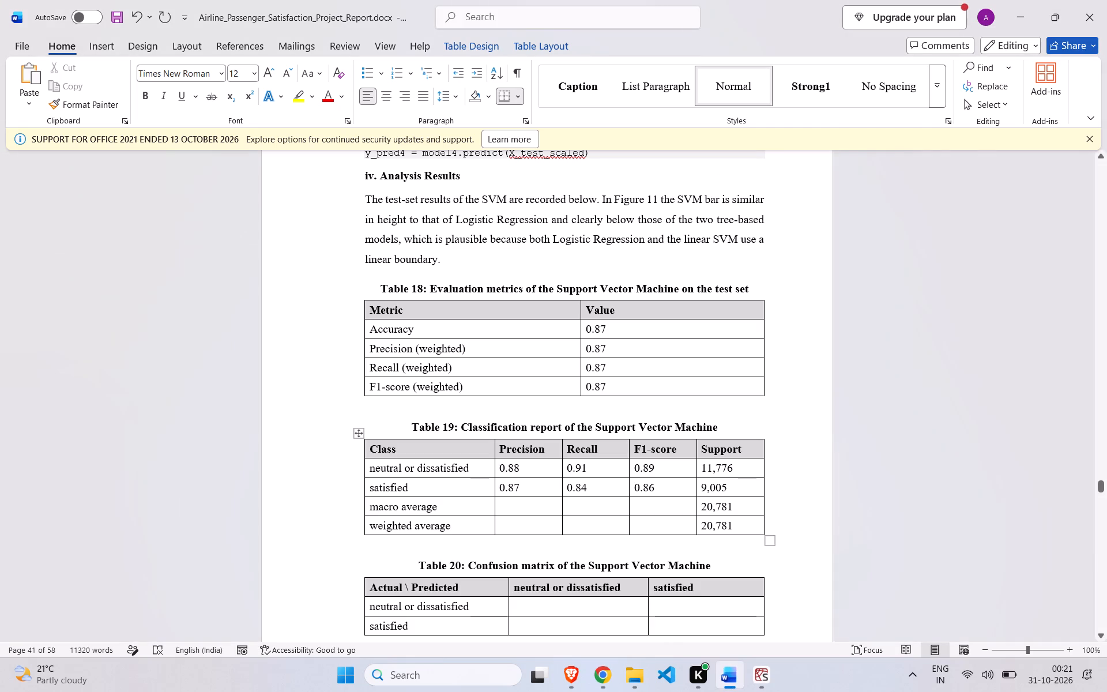
left_click(497, 509)
left_click(509, 503)
key("ctrl+v")
Enter F1-score 0.88 and recall 0.87 in Table 19's macro average row.
left_click(654, 505)
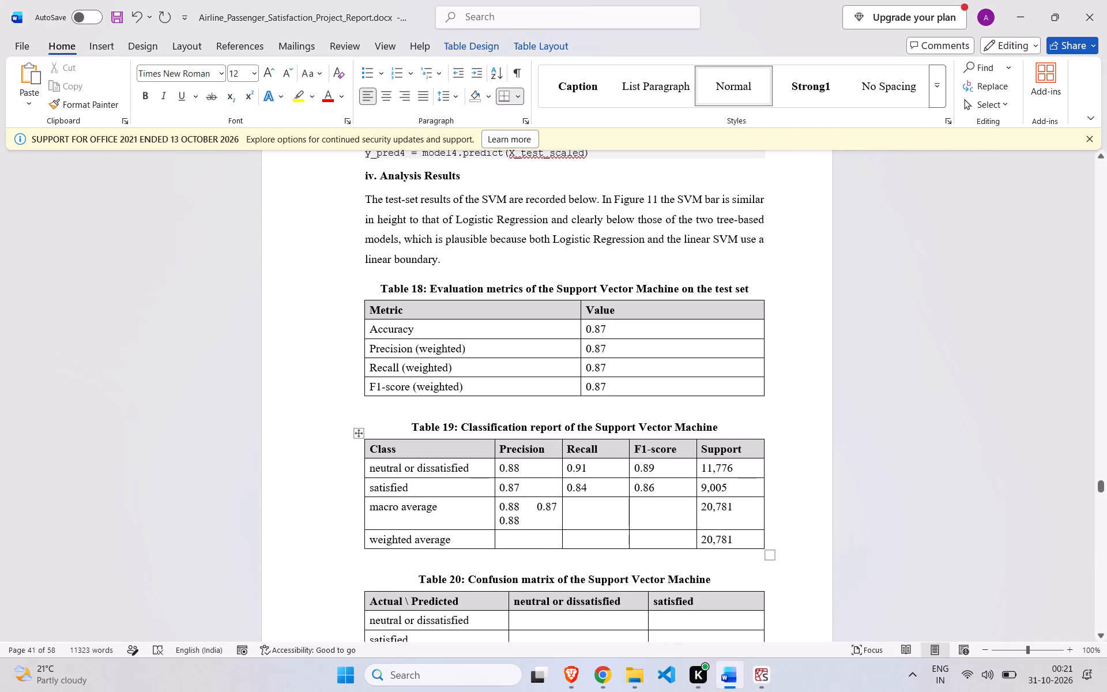
type("0.88")
key("Left")
key("Left")
key("Left")
key("Left")
key("Left")
type("0.87")
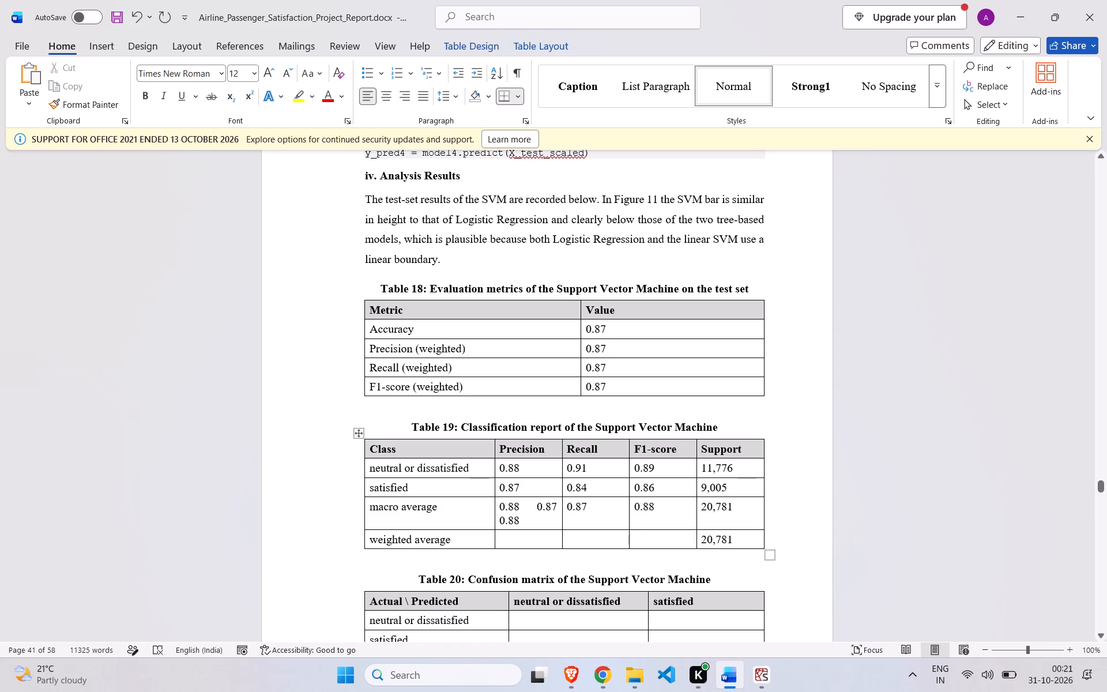
Remove the surplus recall and F1-score values from the macro average precision cell, leaving only the first 0.88.
left_click(518, 518)
key("BackSpace")
key("BackSpace")
key("BackSpace")
key("BackSpace")
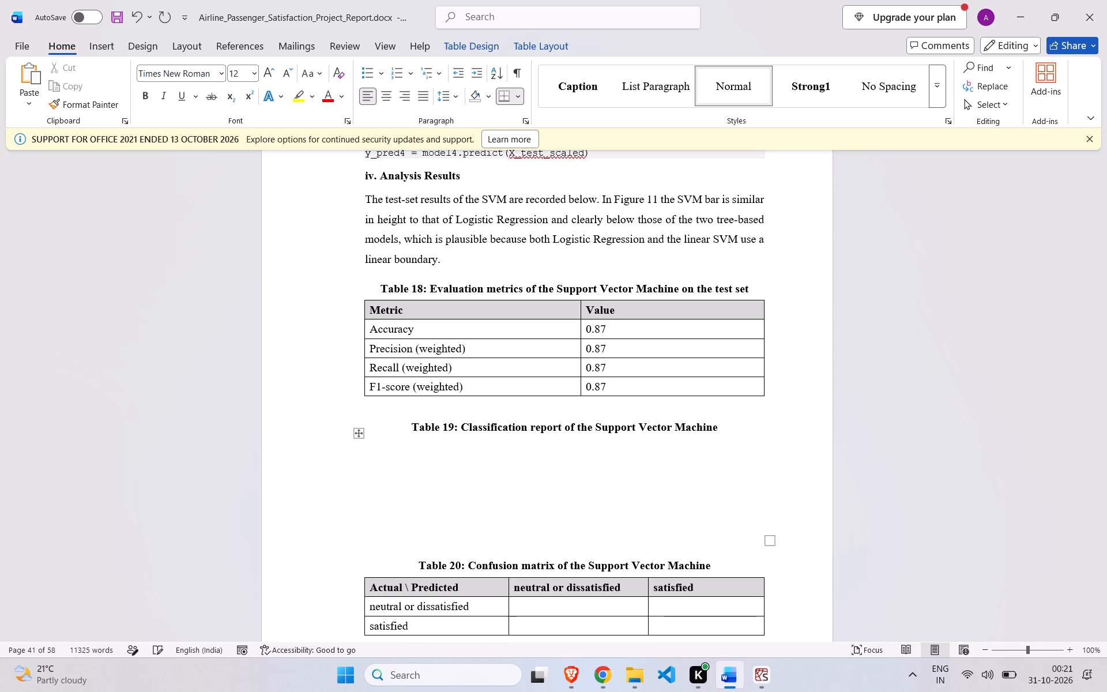
left_click_drag(558, 509, 541, 506)
key("BackSpace")
key("BackSpace")
Enter 0.88 for precision, recall and F1-score in the weighted average row of Table 19.
left_click(521, 521)
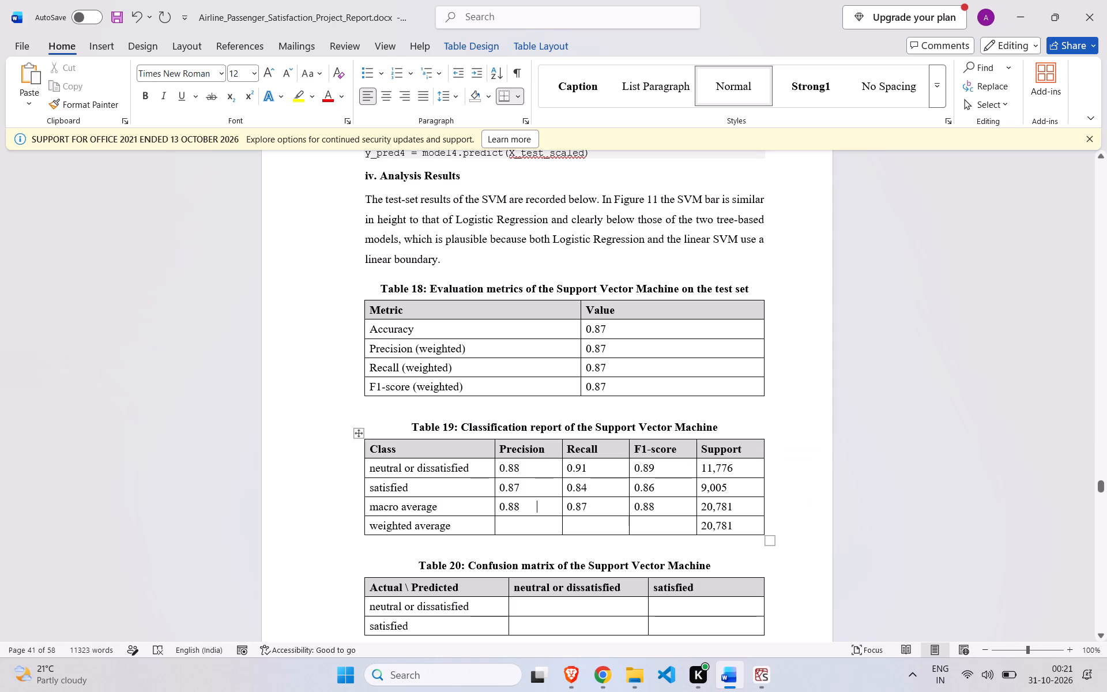
type("0.88")
key("ctrl+shift+Left")
key("ctrl+shift+Left")
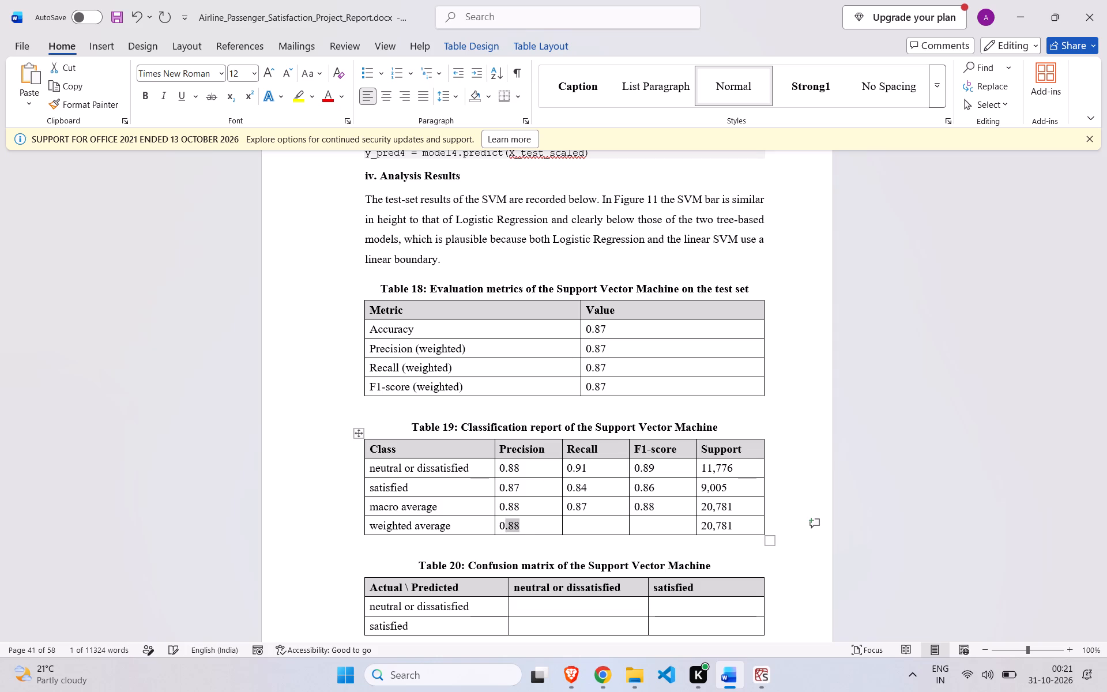
key("ctrl+shift+Left")
key("ctrl+c")
key("Right")
key("Right")
key("ctrl+v")
key("Right")
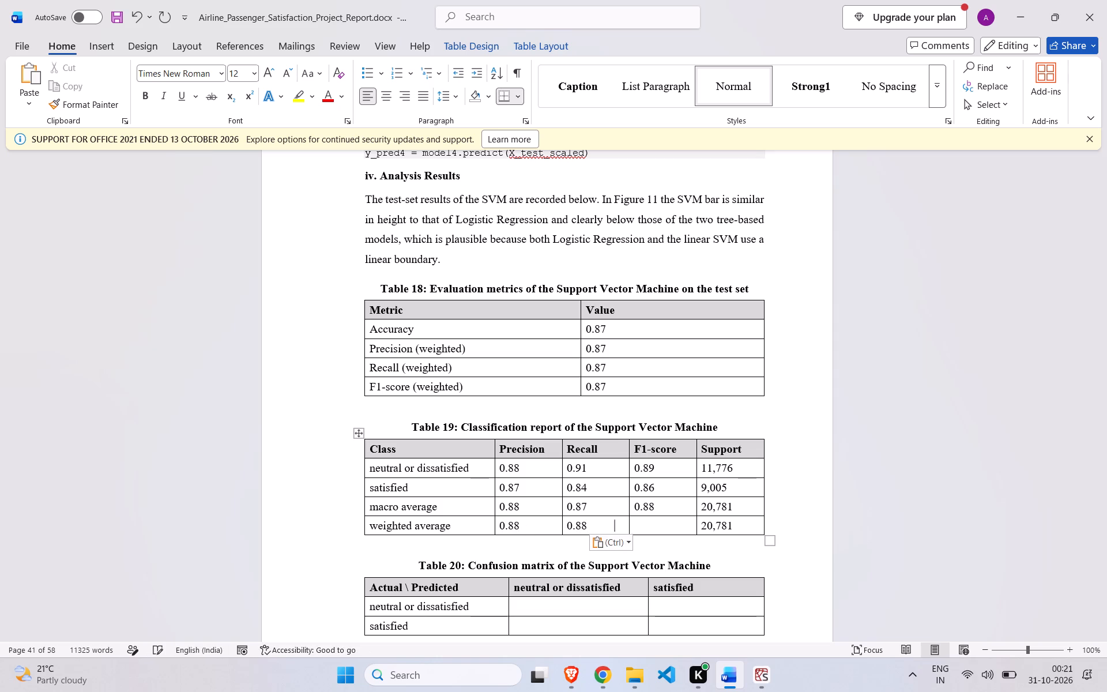
key("ctrl+v")
Copy the SVM confusion matrix values from Spyder's console into Word's Table 20, in the first cell of the neutral or dissatisfied row.
scroll(559, 501, "down", 2)
left_click(756, 670)
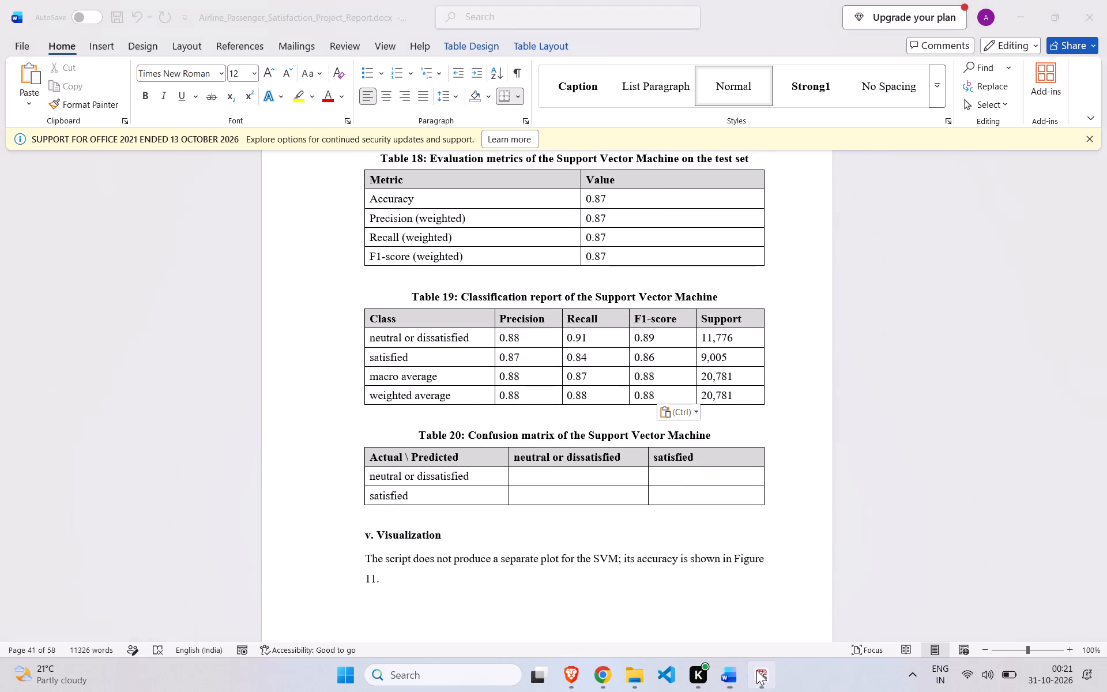
left_click(805, 564)
scroll(805, 564, "up", 1)
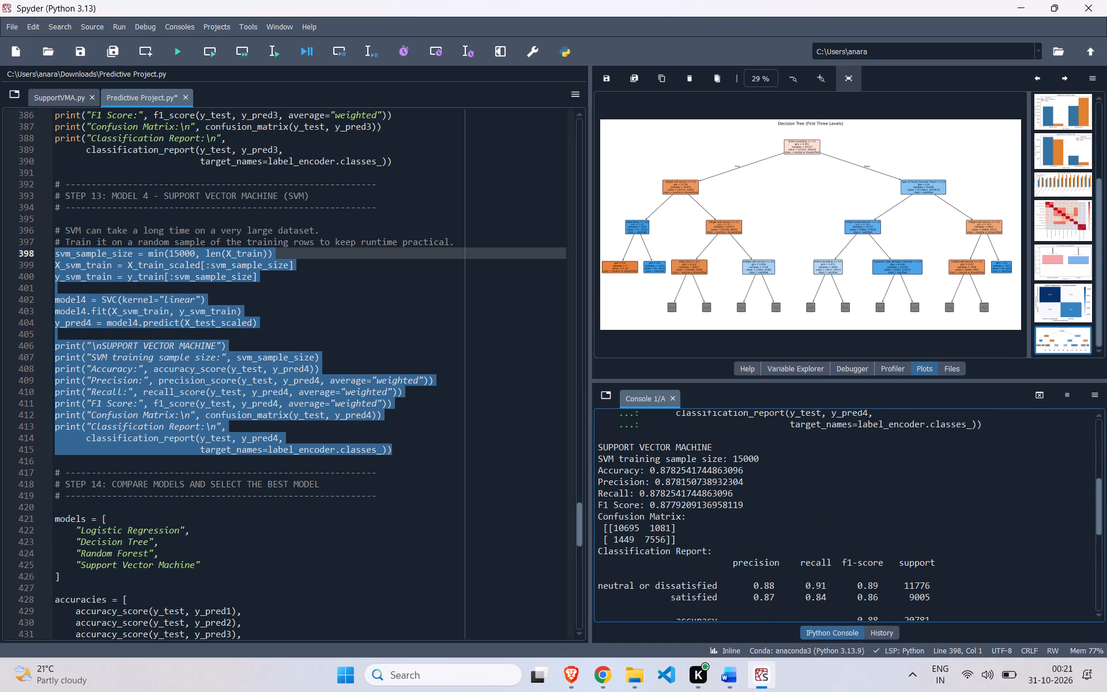
left_click_drag(612, 528, 660, 537)
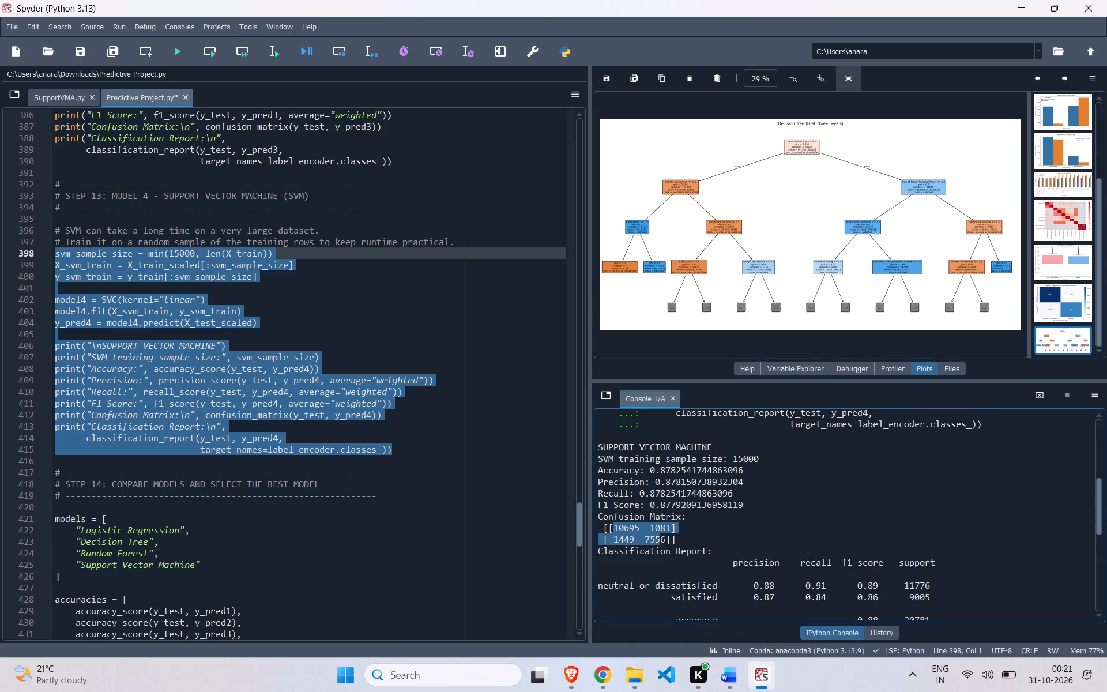
left_click_drag(660, 537, 669, 539)
key("ctrl+c")
left_click(718, 671)
left_click(545, 482)
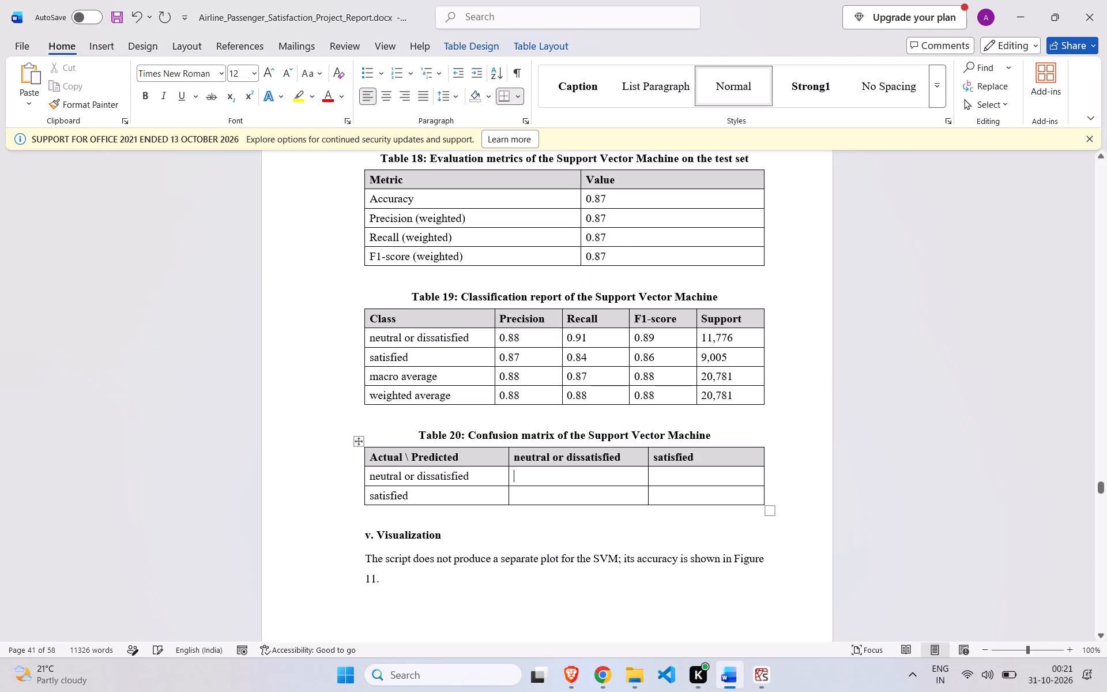
key("ctrl+v")
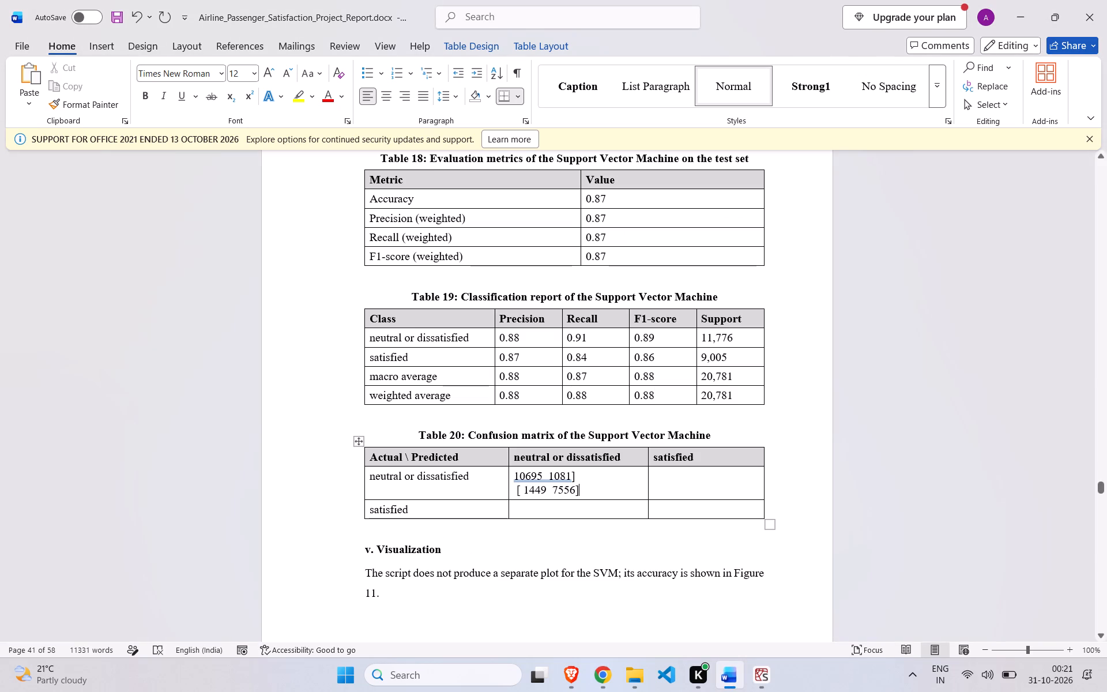
Fill Table 20's satisfied row with 1449 and 7556, and enter 1081 as the neutral or dissatisfied row's satisfied value.
left_click(673, 510)
type("7556")
key("Left")
key("Left")
key("Left")
key("Left")
key("Left")
type("144")
key("0")
key("BackSpace")
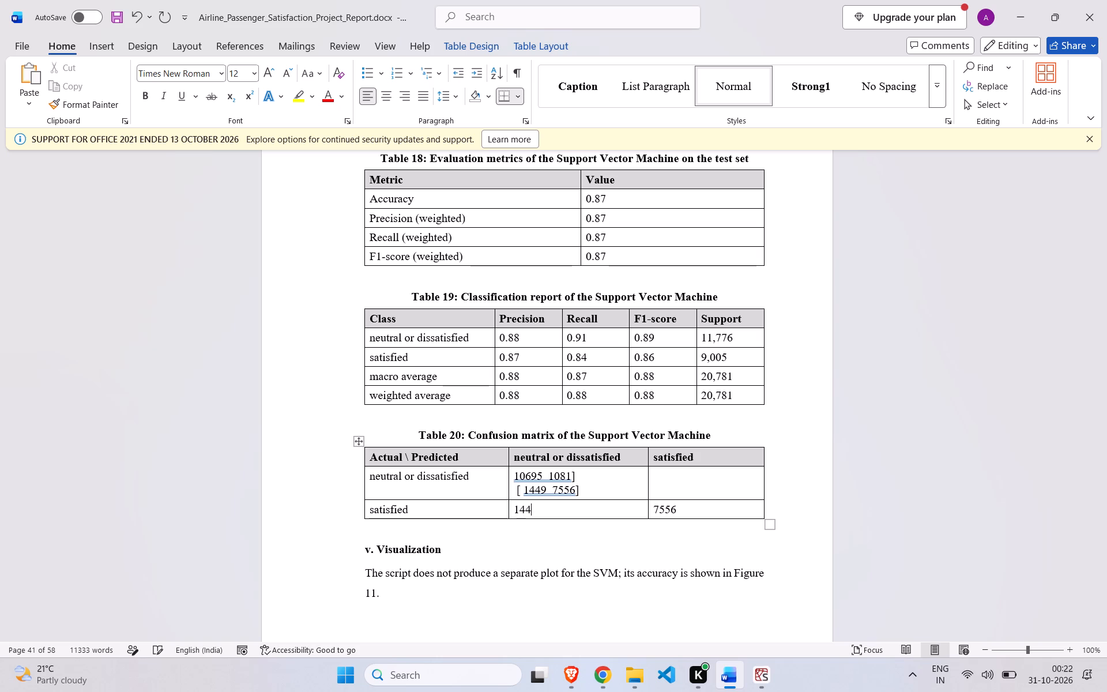
key("9")
left_click(677, 471)
type("1081")
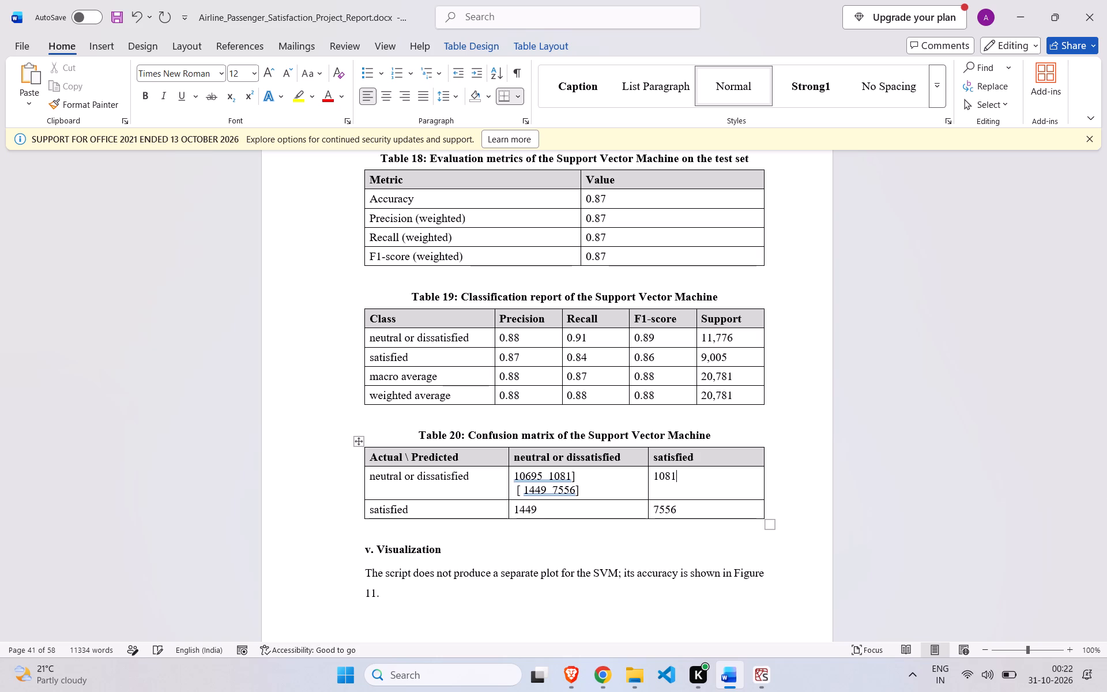
Remove the surplus matrix values, brackets and empty line from Table 20's first value cell, leaving only 10695.
left_click_drag(549, 474, 555, 477)
left_click_drag(555, 477, 577, 488)
key("BackSpace")
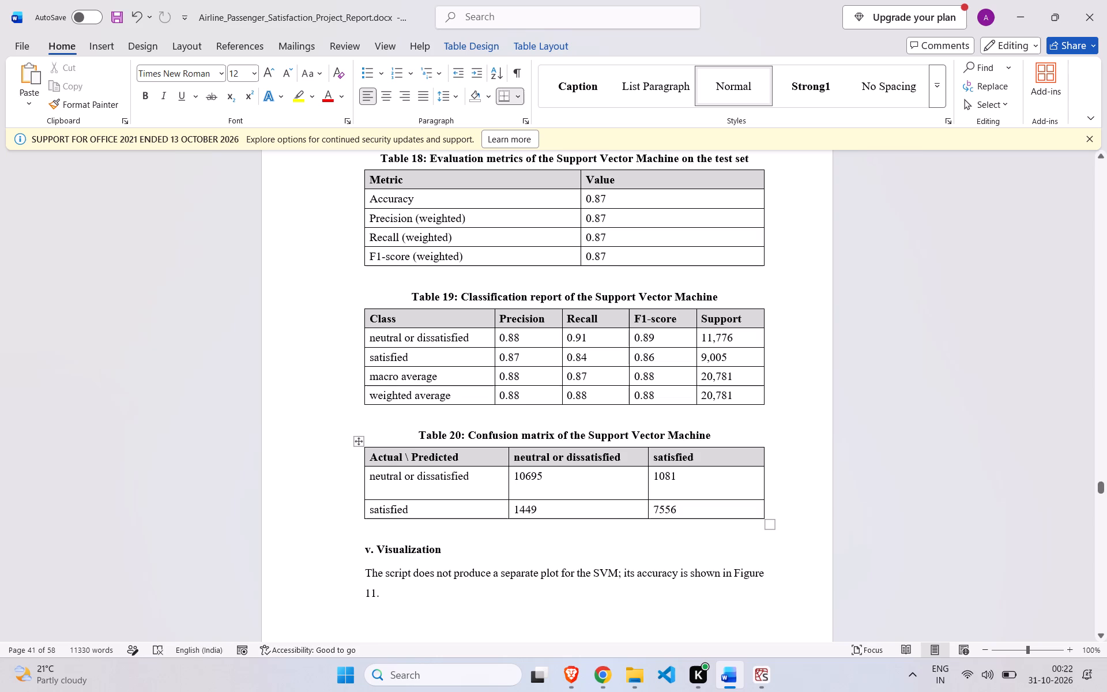
key("Down")
key("BackSpace")
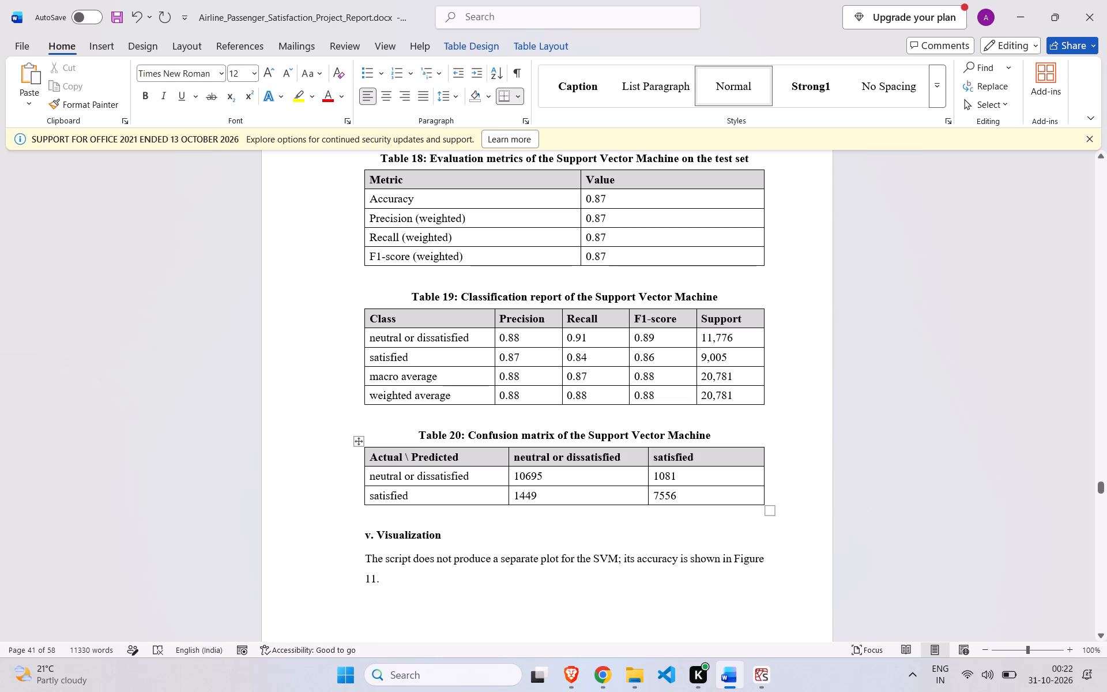
In Table 21's Random Forest row, delete the accuracy placeholder and the word ENTER inside the precision cell's brackets.
scroll(633, 583, "down", 4)
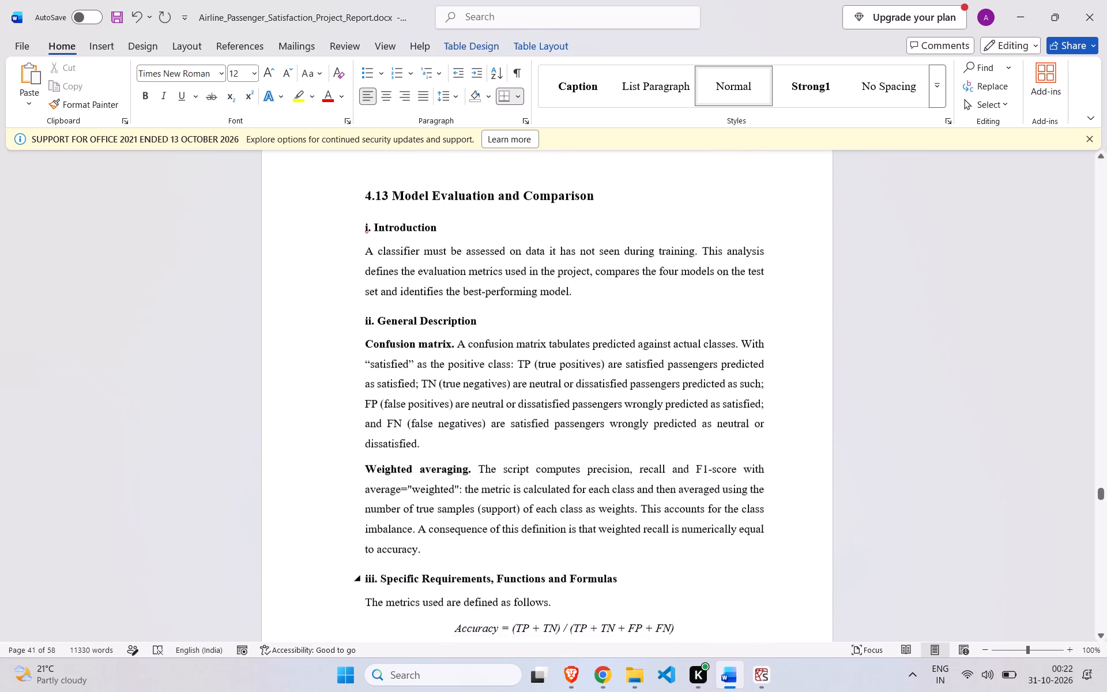
scroll(633, 583, "down", 4)
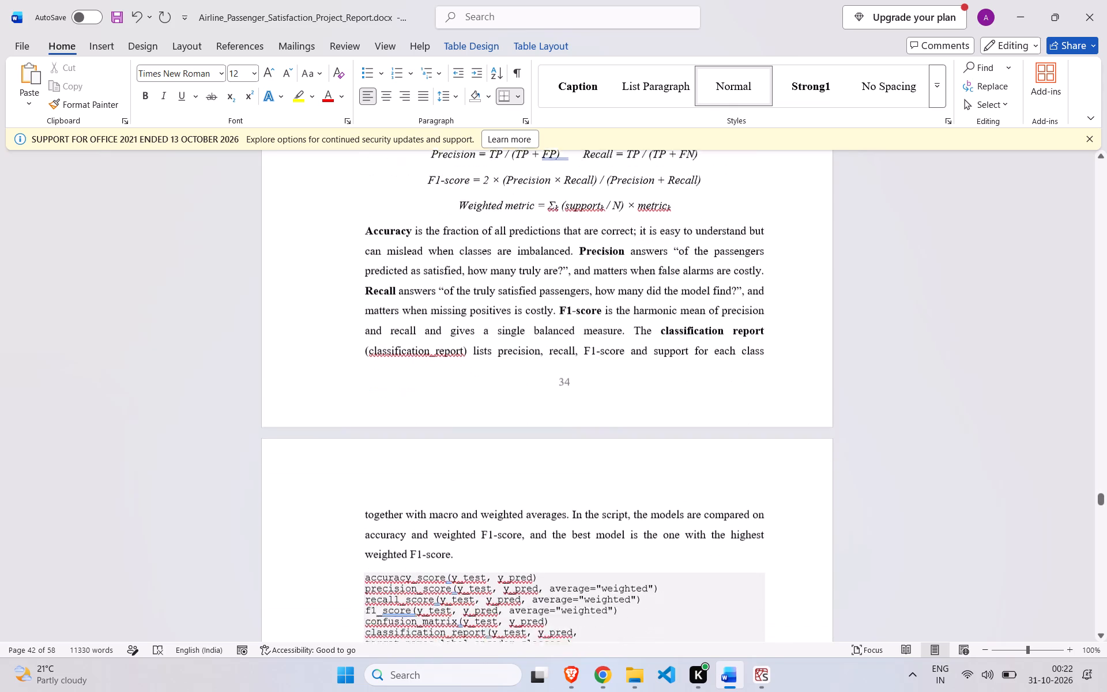
scroll(633, 583, "down", 3)
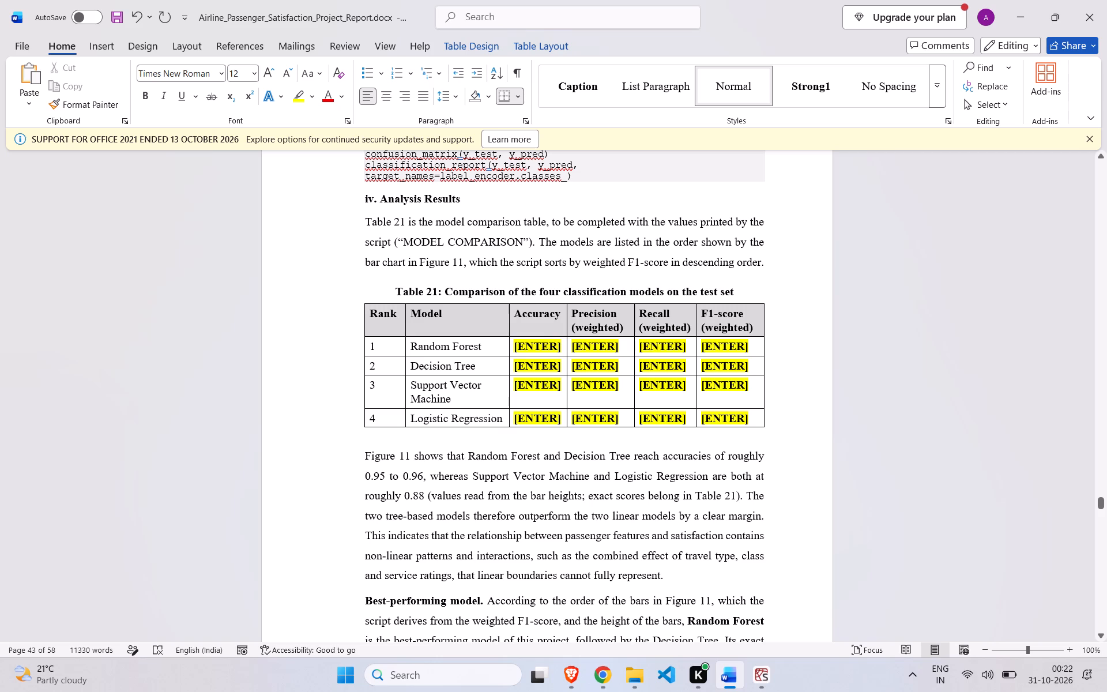
left_click_drag(514, 344, 537, 345)
left_click_drag(537, 345, 560, 345)
key("BackSpace")
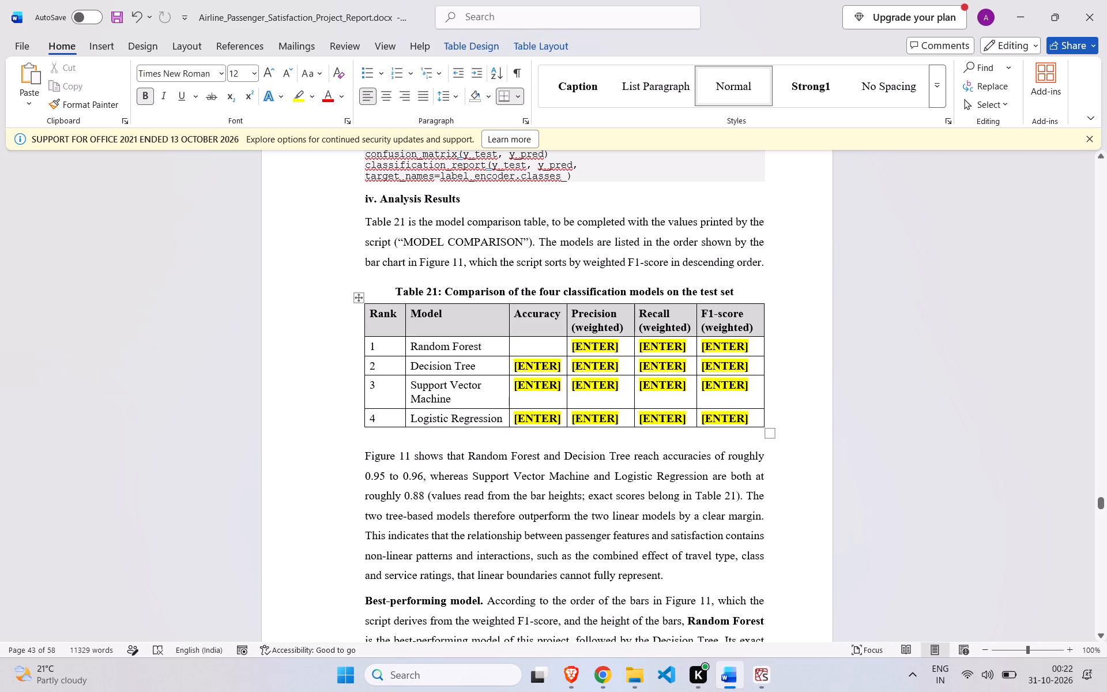
double_click(575, 346)
key("BackSpace")
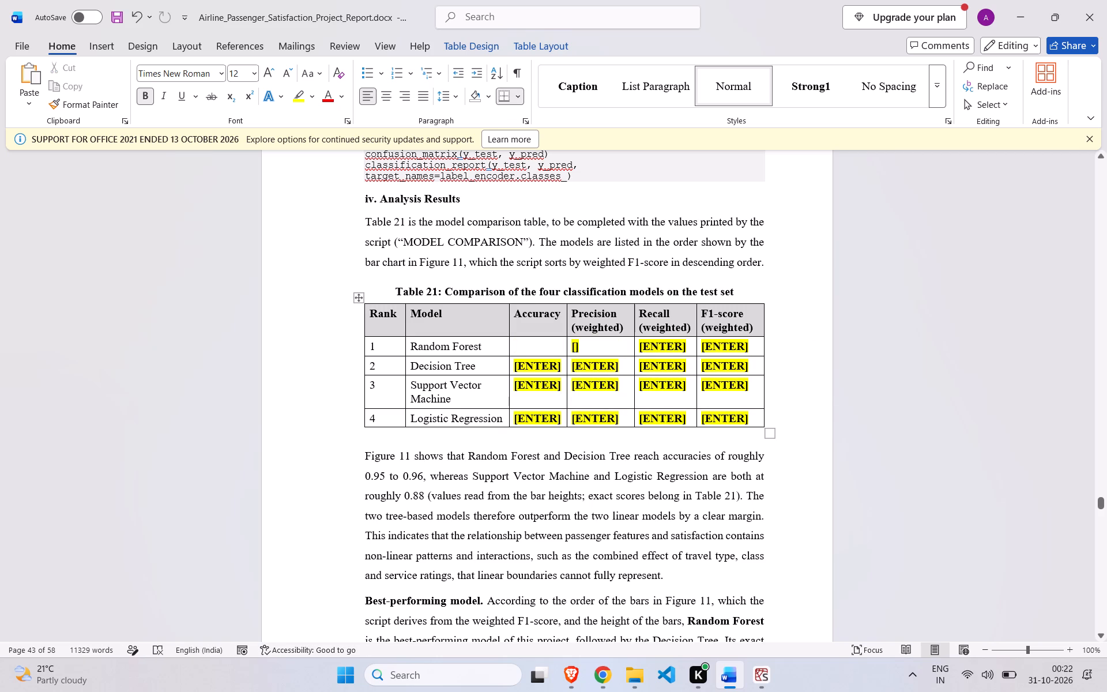
Delete the [ENTER] placeholder from the Random Forest recall cell in Table 21, keeping the cell itself.
triple_click(661, 351)
key("BackSpace")
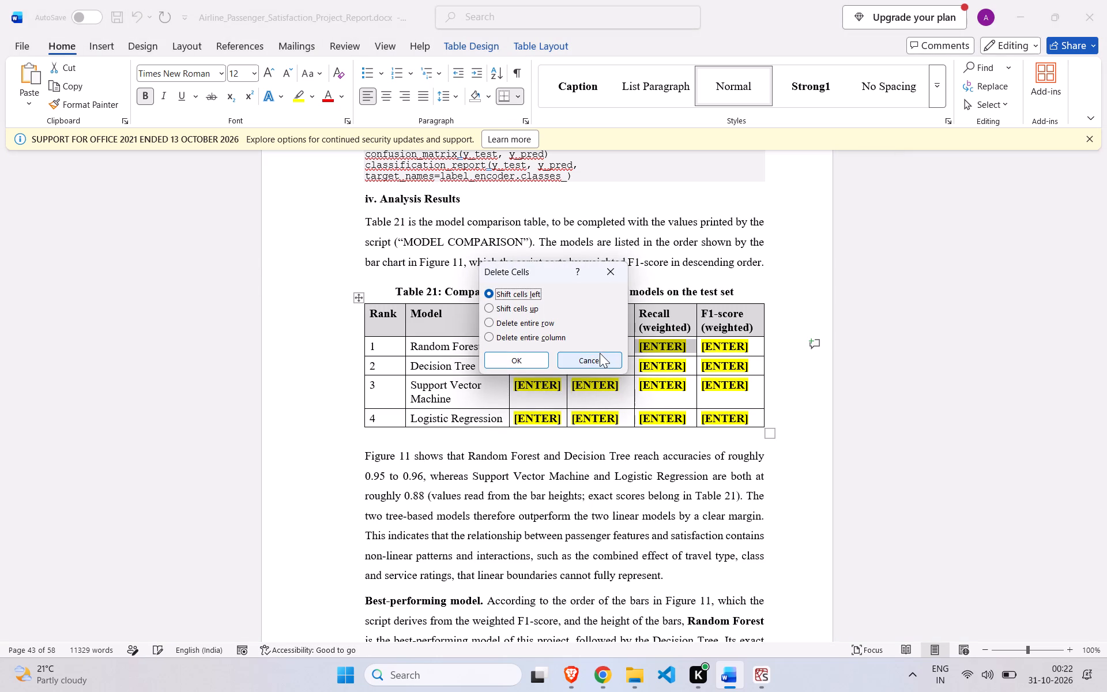
left_click(600, 353)
left_click(663, 346)
key("BackSpace")
key("BackSpace")
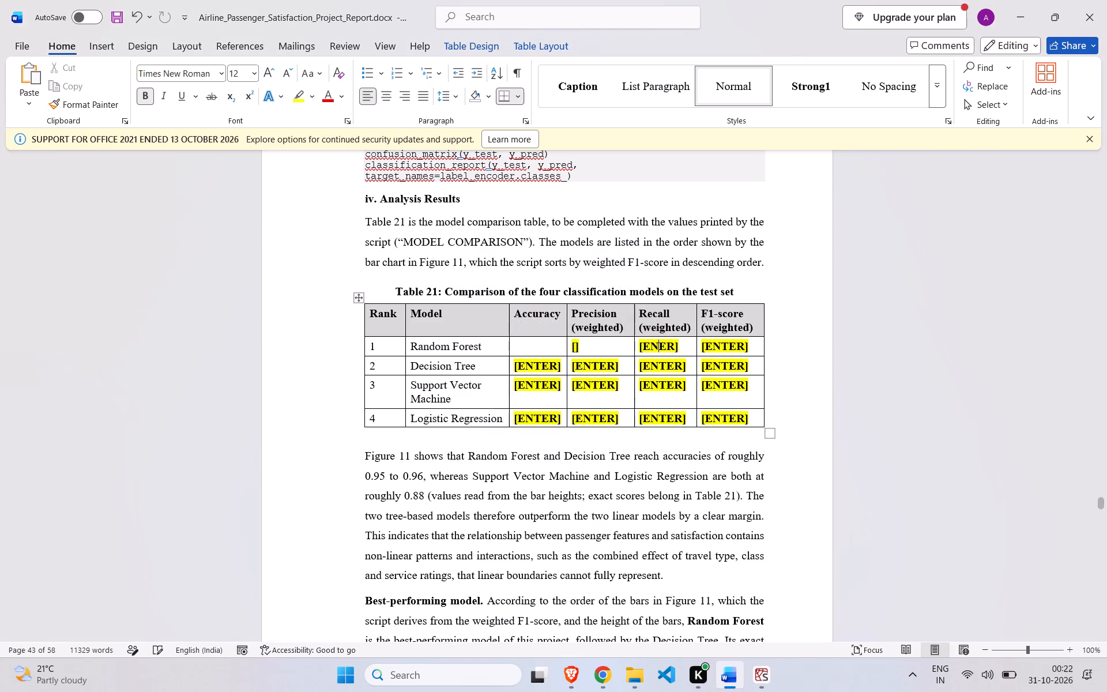
key("BackSpace")
key("Right")
key("Right")
key("Right")
key("Right")
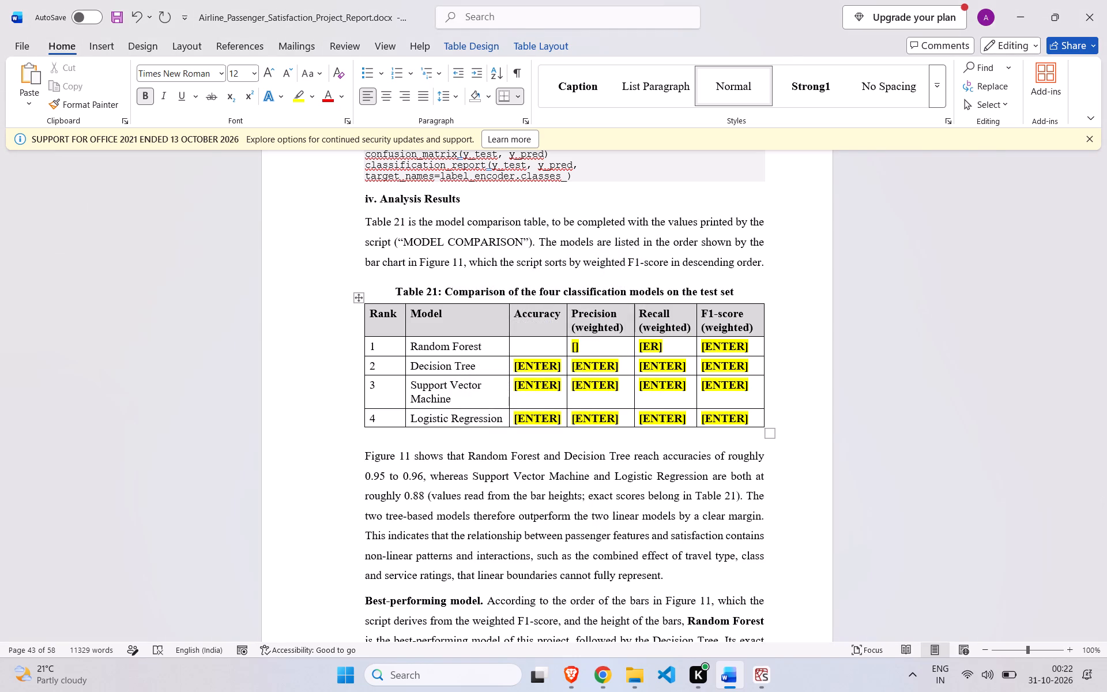
key("Left")
key("BackSpace")
key("BackSpace")
key("BackSpace")
key("BackSpace")
Delete the [ENTER] placeholder from the Random Forest F1-score cell in Table 21.
key("Right")
key("Right")
key("Right")
key("Right")
key("Right")
key("Right")
key("Right")
key("Right")
key("BackSpace")
key("BackSpace")
key("BackSpace")
key("BackSpace")
key("BackSpace")
key("BackSpace")
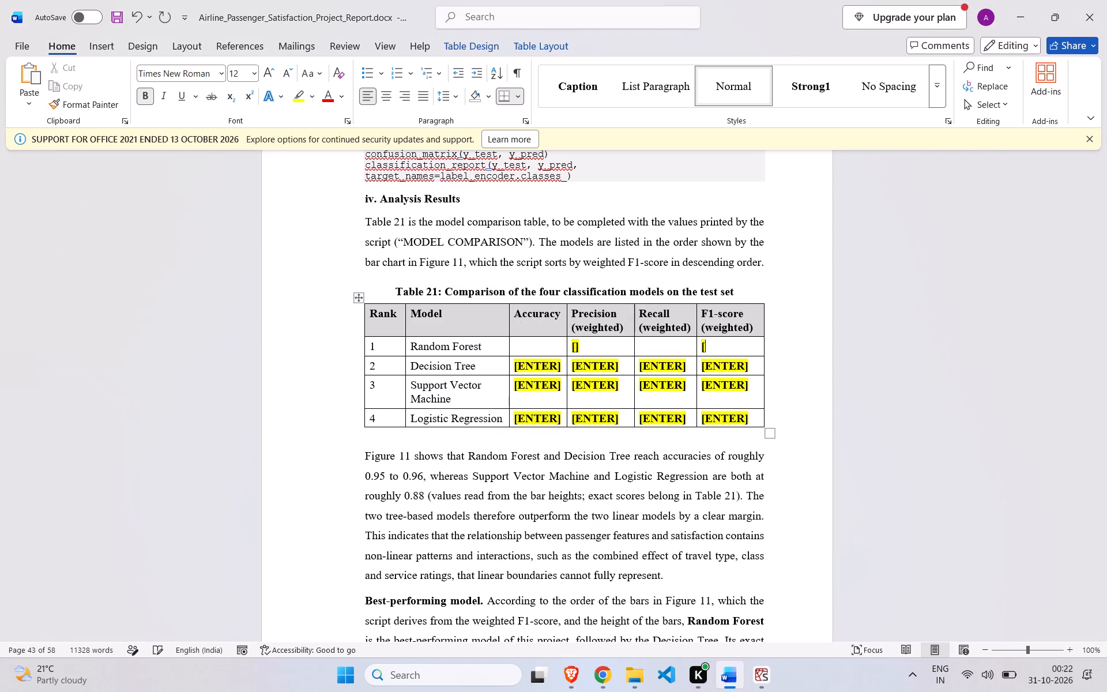
key("BackSpace")
Delete the [ENTER] placeholders from the F1-score and recall cells of the Decision Tree row in Table 21.
key("Down")
key("ctrl+shift+Right")
key("ctrl+shift+Right")
key("ctrl+shift+Right")
key("BackSpace")
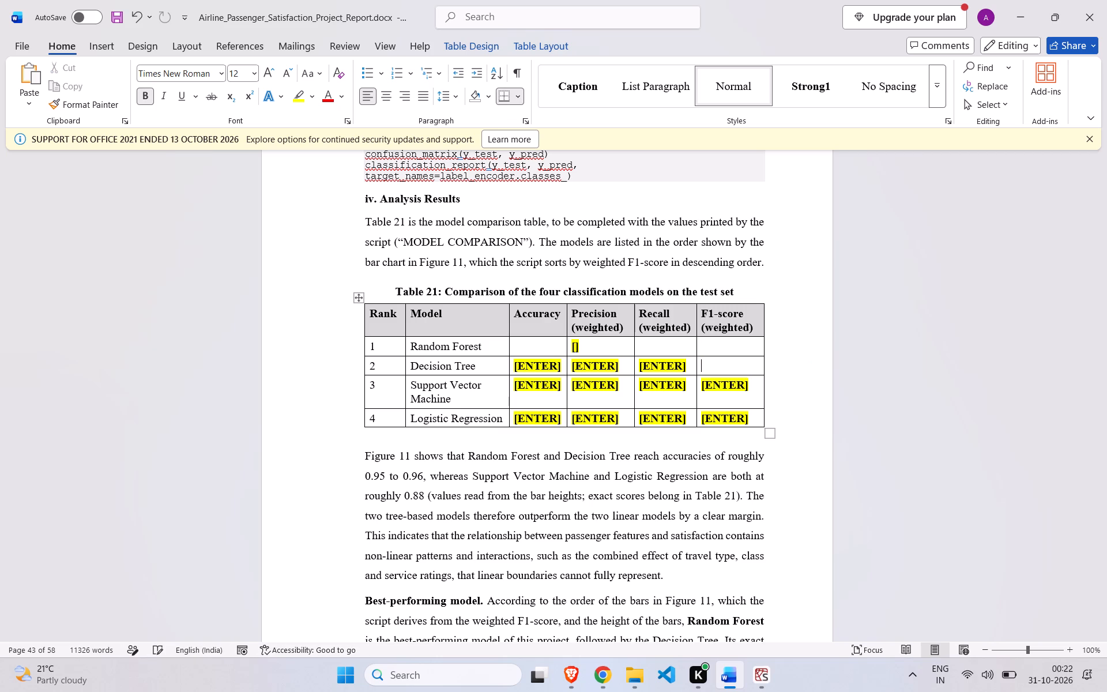
key("Left")
key("ctrl+shift+Left")
key("ctrl+shift+Left")
key("ctrl+shift+Left")
key("BackSpace")
Delete the [ENTER] placeholders from the precision and accuracy cells of Table 21's Decision Tree row.
key("Left")
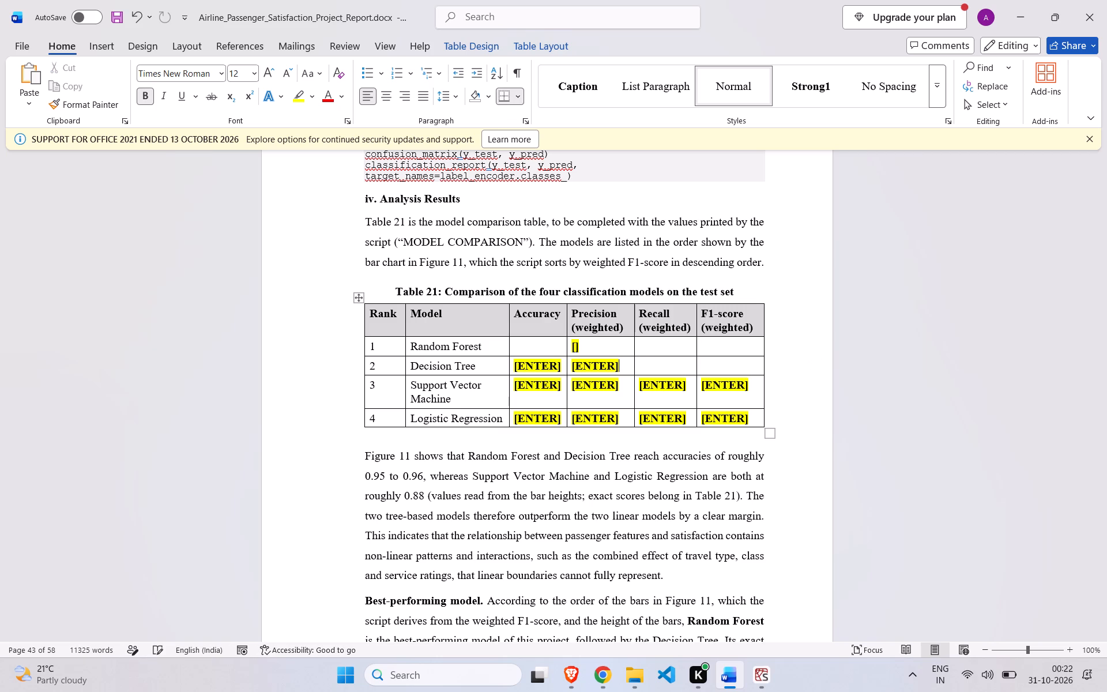
key("ctrl+shift+backslash")
key("ctrl+shift+backslash")
key("ctrl+shift+Left")
key("ctrl+shift+Left")
key("ctrl+shift+Left")
key("shift+BackSpace")
key("Left")
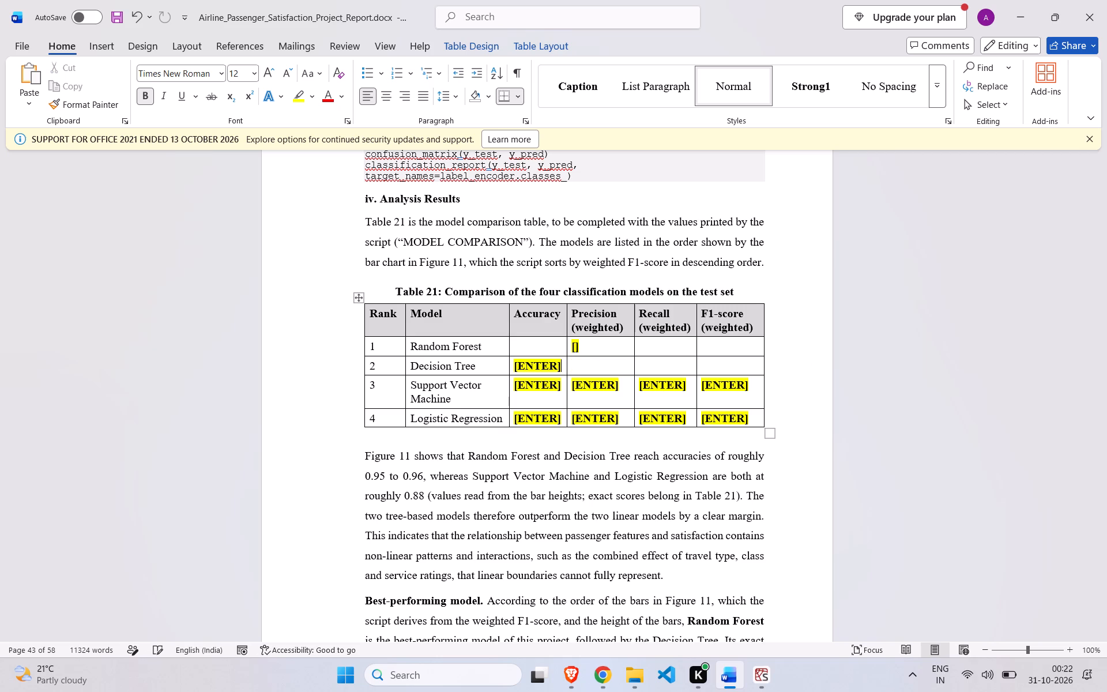
key("ctrl+shift+BackSpace")
key("ctrl+shift+BackSpace")
key("ctrl+shift+Left")
key("ctrl+shift+Left")
key("ctrl+shift+Left")
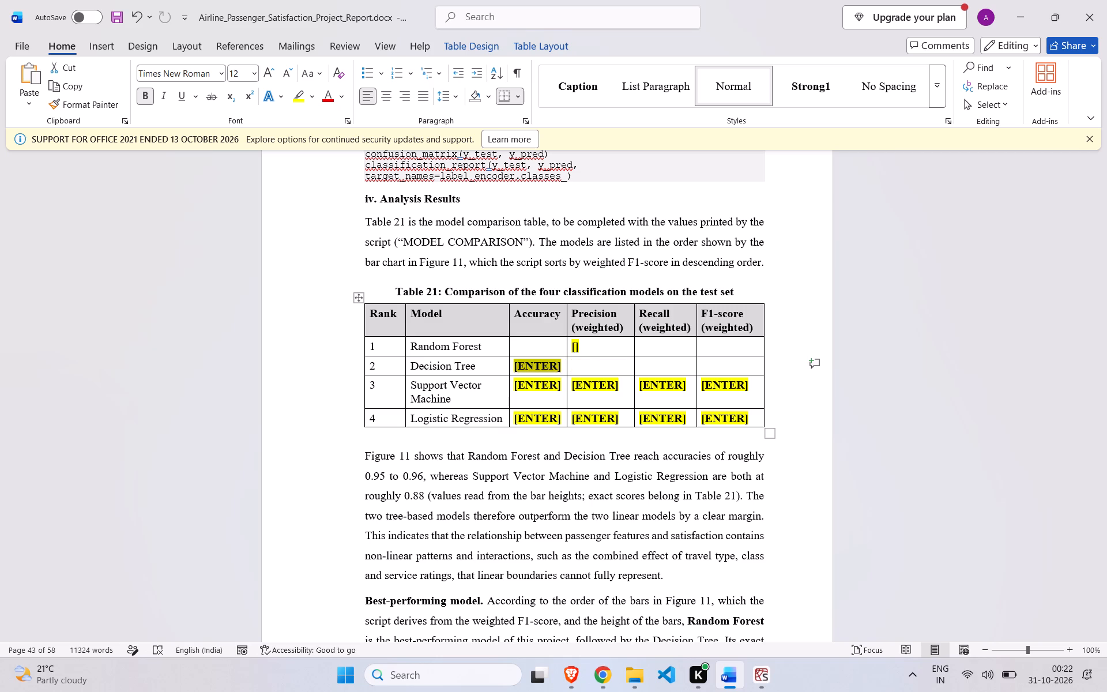
key("BackSpace")
Clear the [ENTER] placeholders from the accuracy and precision cells of Table 21's Support Vector Machine row.
key("Down")
key("ctrl+shift+Right")
key("ctrl+shift+Right")
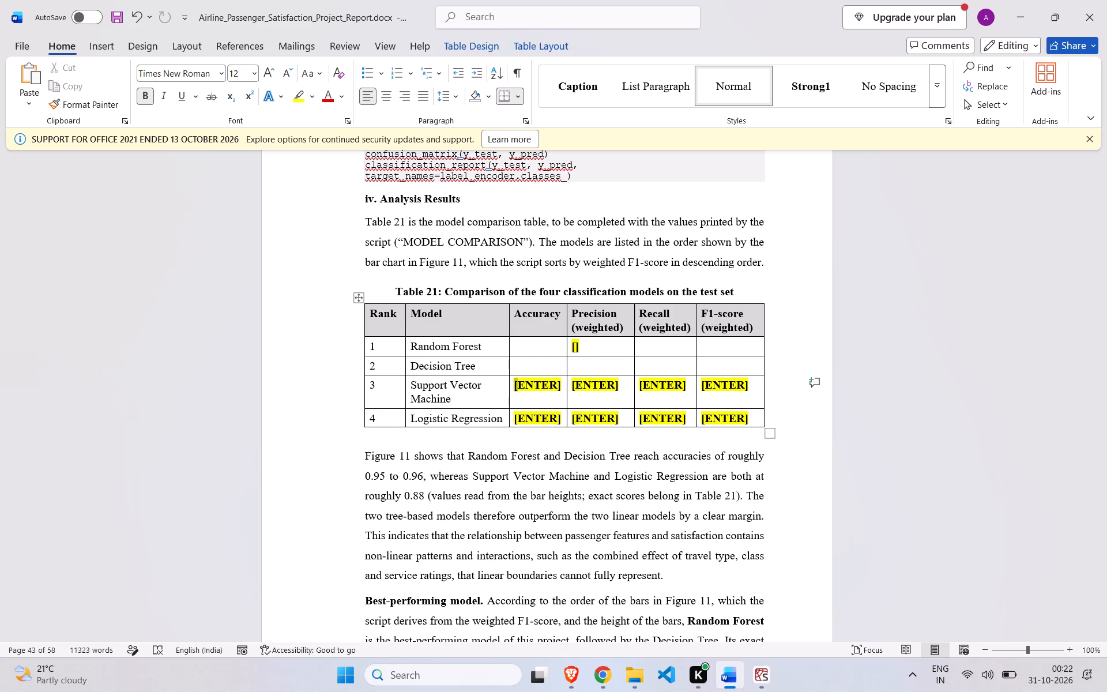
key("ctrl+shift+Right")
key("BackSpace")
key("Right")
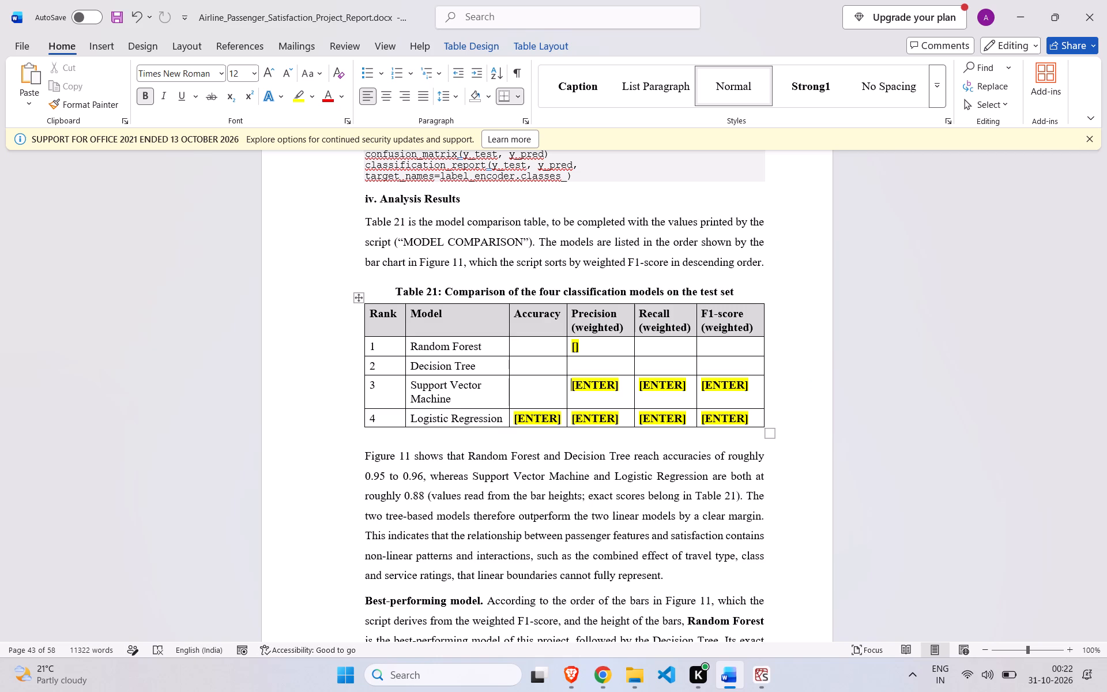
key("ctrl+shift+Right")
key("ctrl+shift+Right")
key("ctrl+shift+Right")
key("BackSpace")
key("backslash")
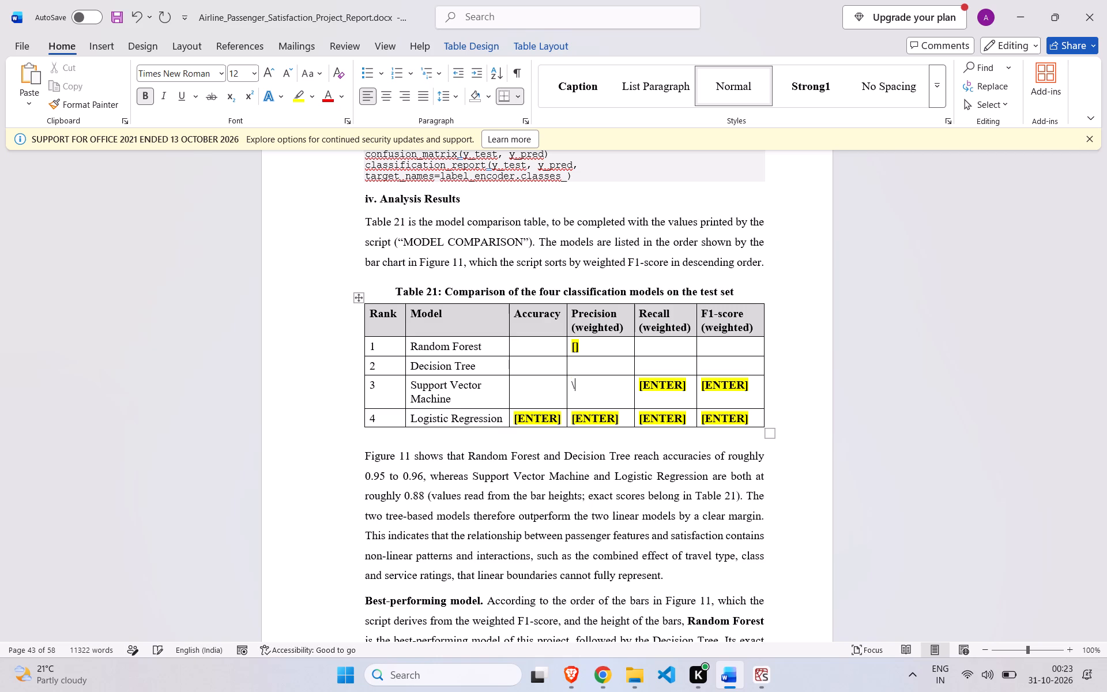
key("Right")
key("Left")
key("BackSpace")
Clear the [ENTER] placeholders from the recall and F1-score cells of Table 21's Support Vector Machine row.
key("Right")
key("ctrl+shift+Right")
key("ctrl+shift+Right")
key("ctrl+shift+Right")
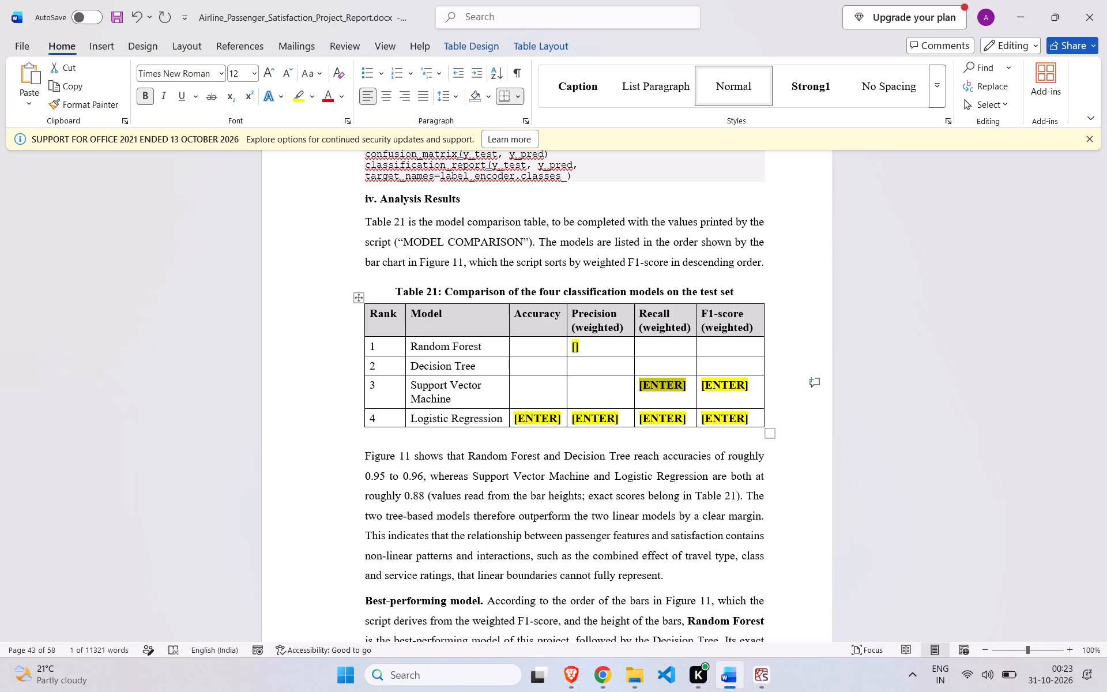
key("BackSpace")
key("Right")
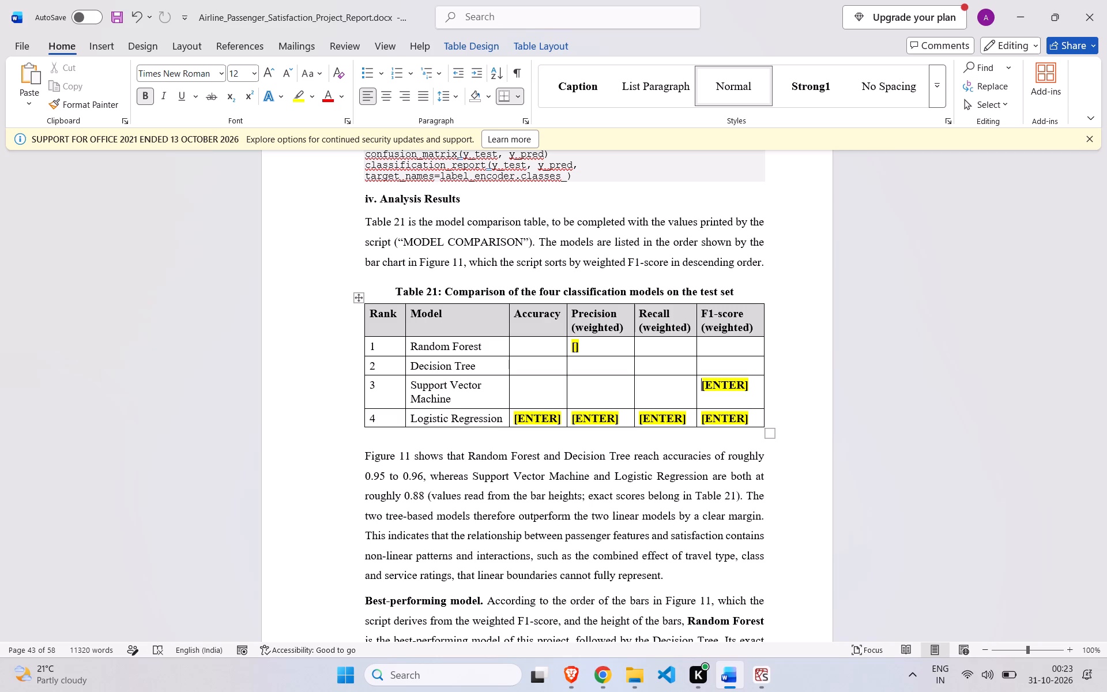
key("ctrl+shift+Right")
key("ctrl+shift+Right")
key("ctrl+shift+Right")
key("backslash")
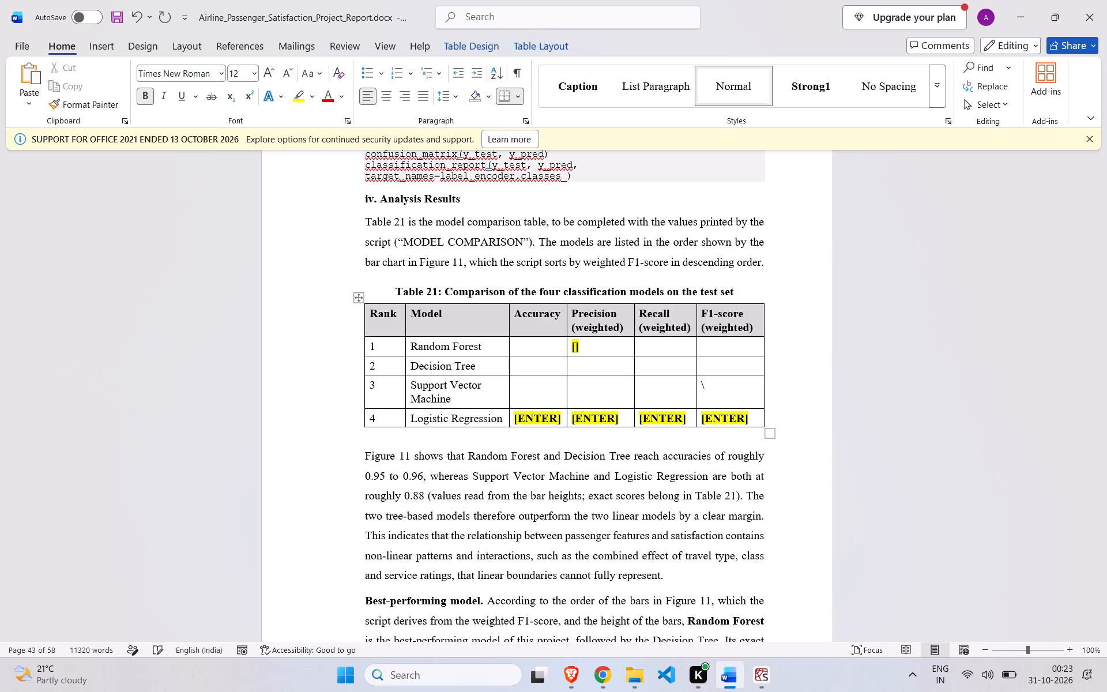
key("BackSpace")
Delete the [ENTER] placeholders from the F1-score and recall cells of Table 21's Logistic Regression row.
key("Down")
key("ctrl+shift+Right")
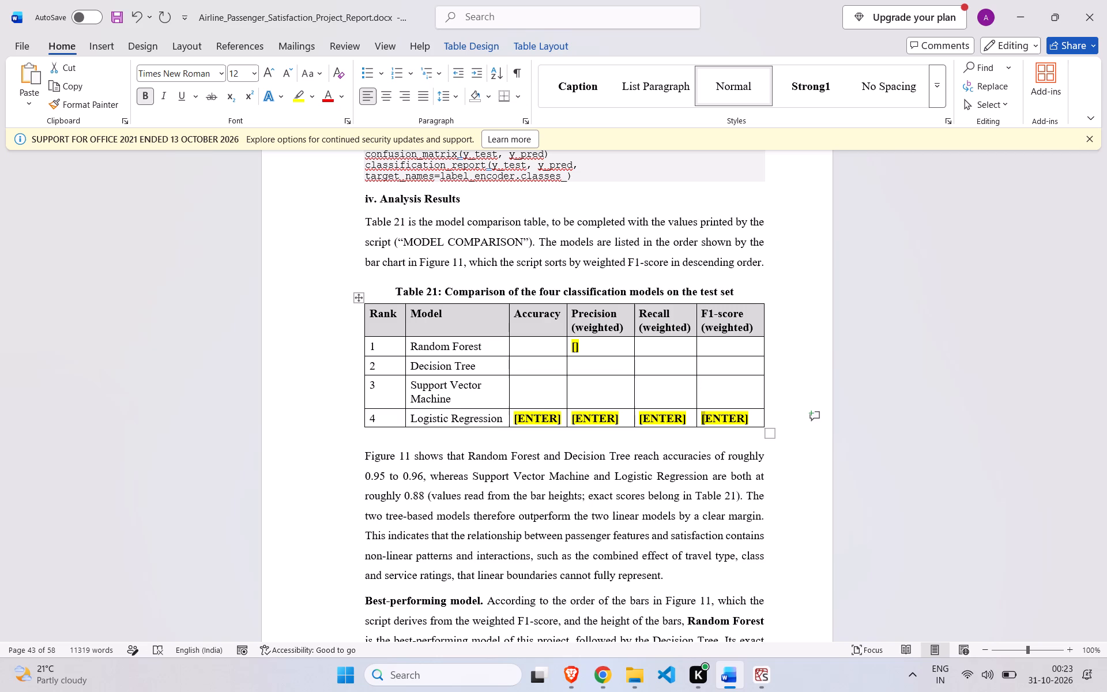
key("ctrl+shift+Right")
key("ctrl+shift+Right")
key("BackSpace")
key("Left")
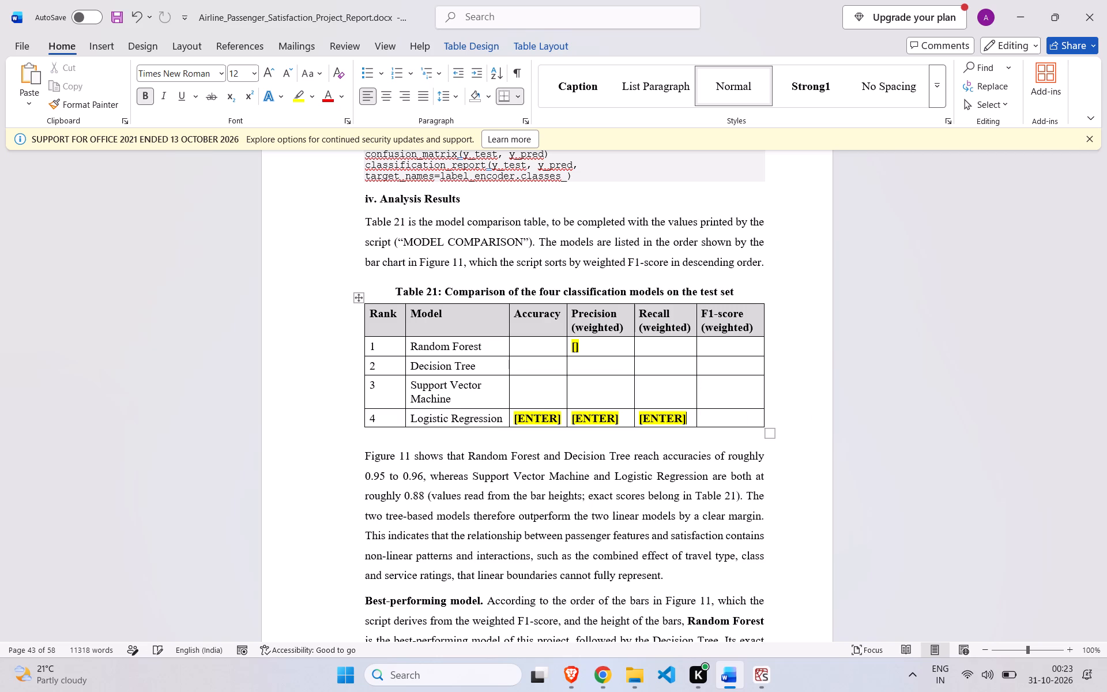
key("ctrl+shift+Left")
key("ctrl+shift+Left")
key("ctrl+shift+Left")
key("BackSpace")
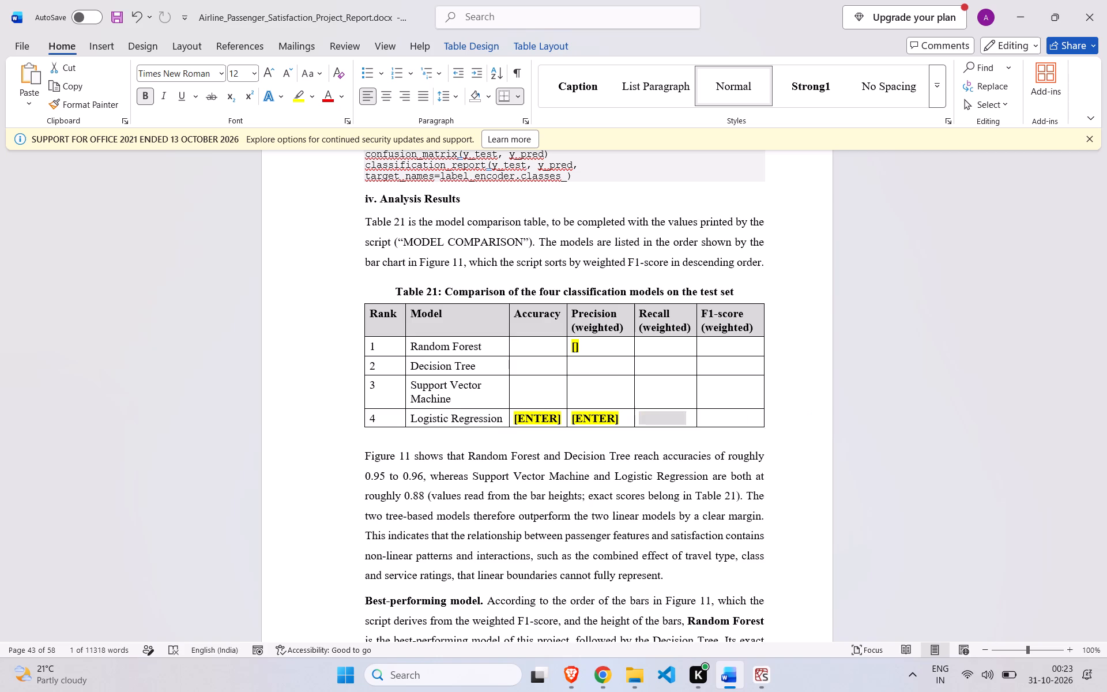
Delete the [ENTER] placeholders from the precision and accuracy cells of Table 21's Logistic Regression row.
key("Left")
key("ctrl+shift+Left")
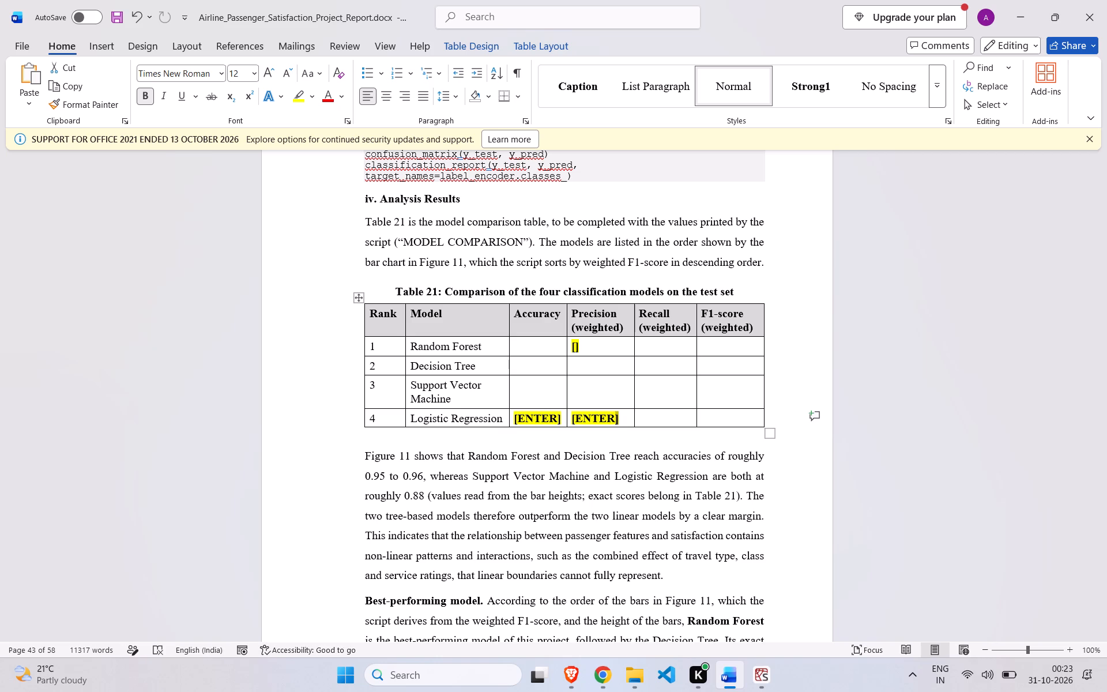
key("ctrl+shift+Left")
key("ctrl+shift+Left")
key("BackSpace")
key("Left")
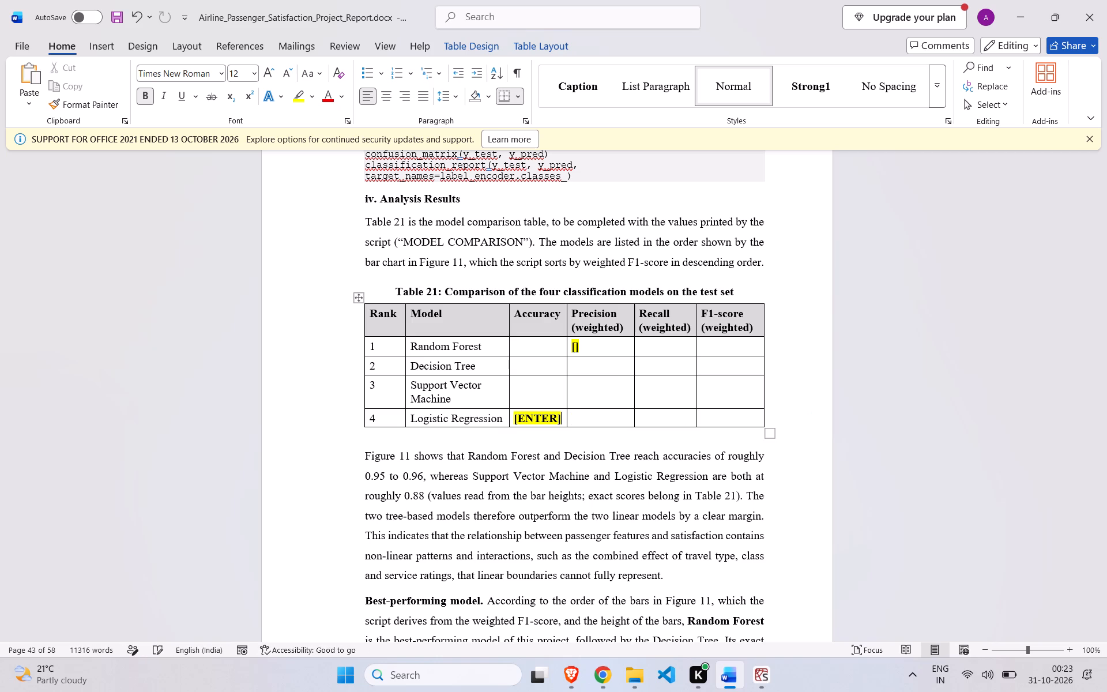
key("ctrl+shift+Left")
key("ctrl+shift+Left")
key("ctrl+shift+Left")
key("BackSpace")
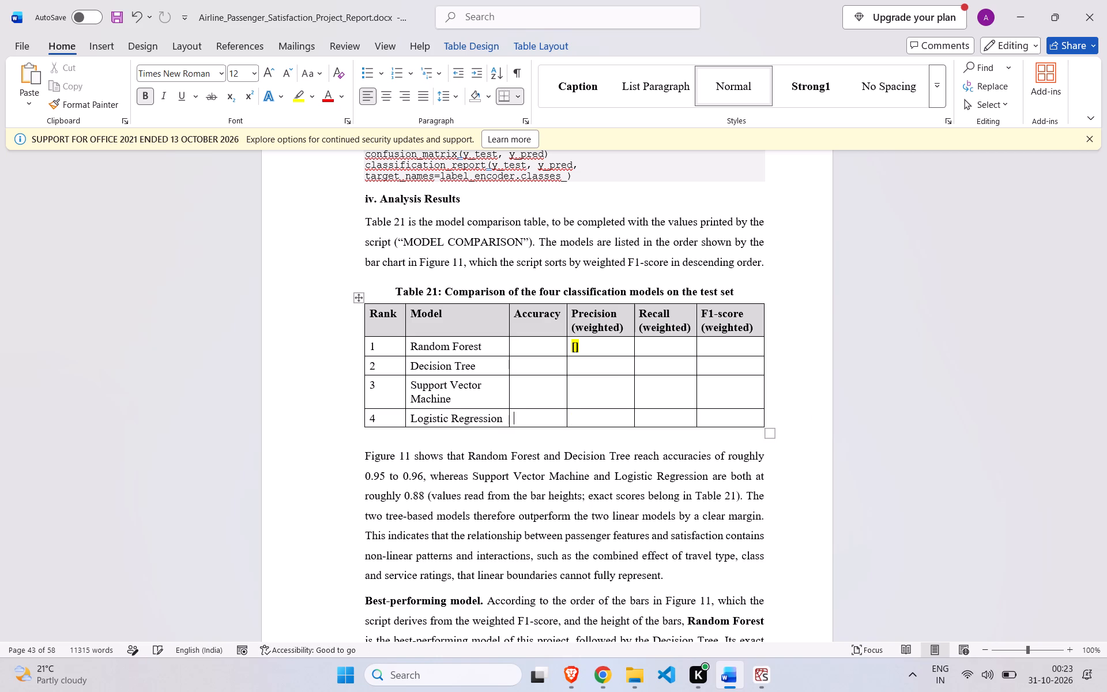
Remove the leftover highlighted brackets from the Random Forest precision cell in Table 21.
left_click(613, 344)
key("BackSpace")
key("BackSpace")
Consult the Support Vector Machine metrics in Table 18 and enter 0.87 as that model's accuracy in Table 21.
scroll(588, 325, "up", 8)
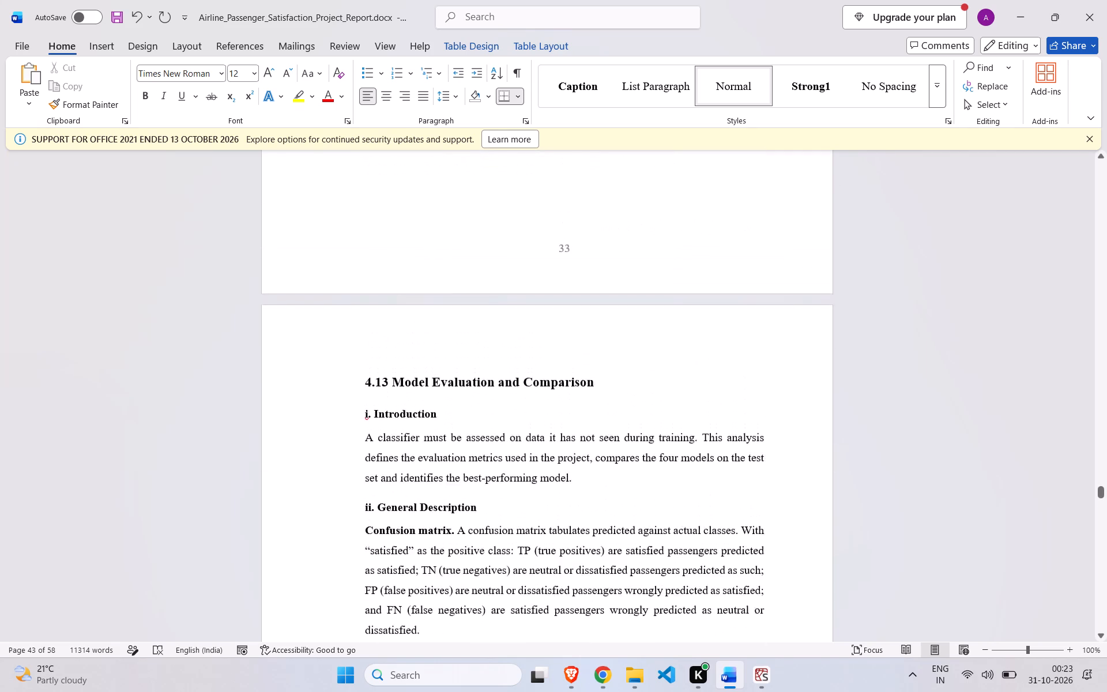
scroll(588, 325, "up", 3)
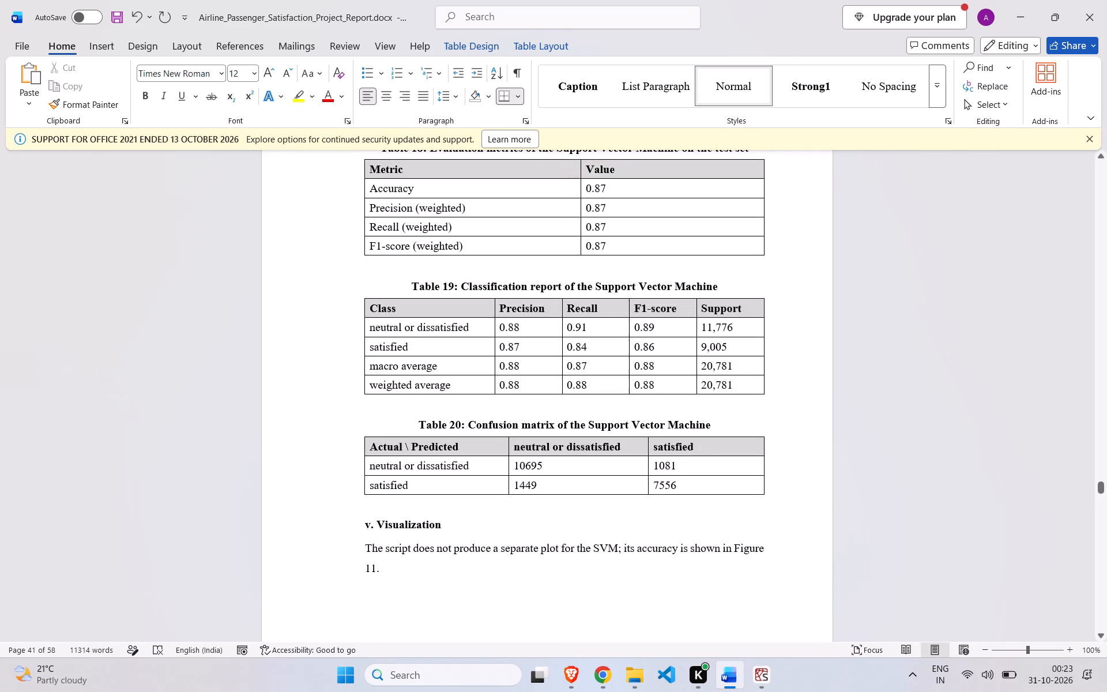
scroll(588, 325, "up", 2)
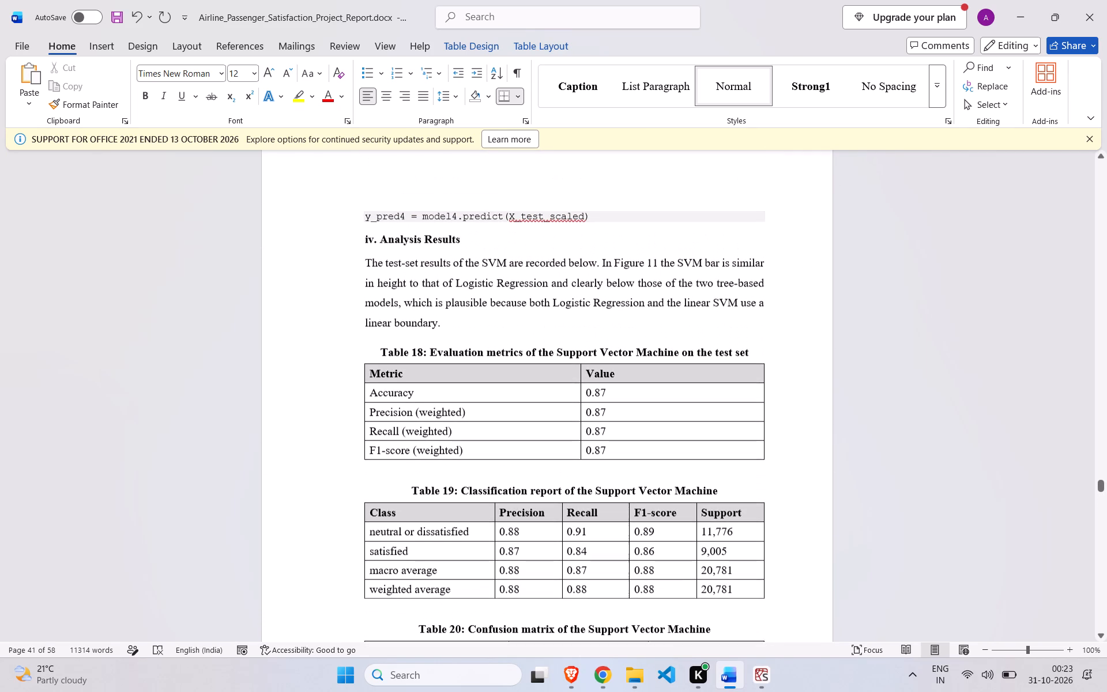
scroll(588, 325, "up", 1)
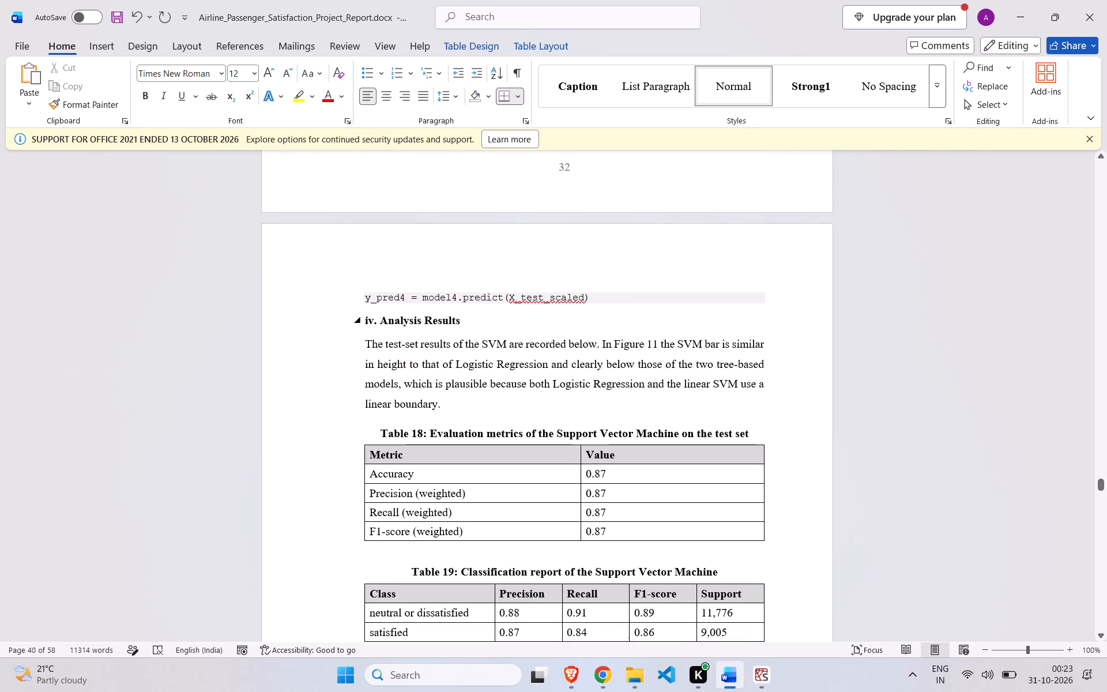
scroll(588, 325, "down", 14)
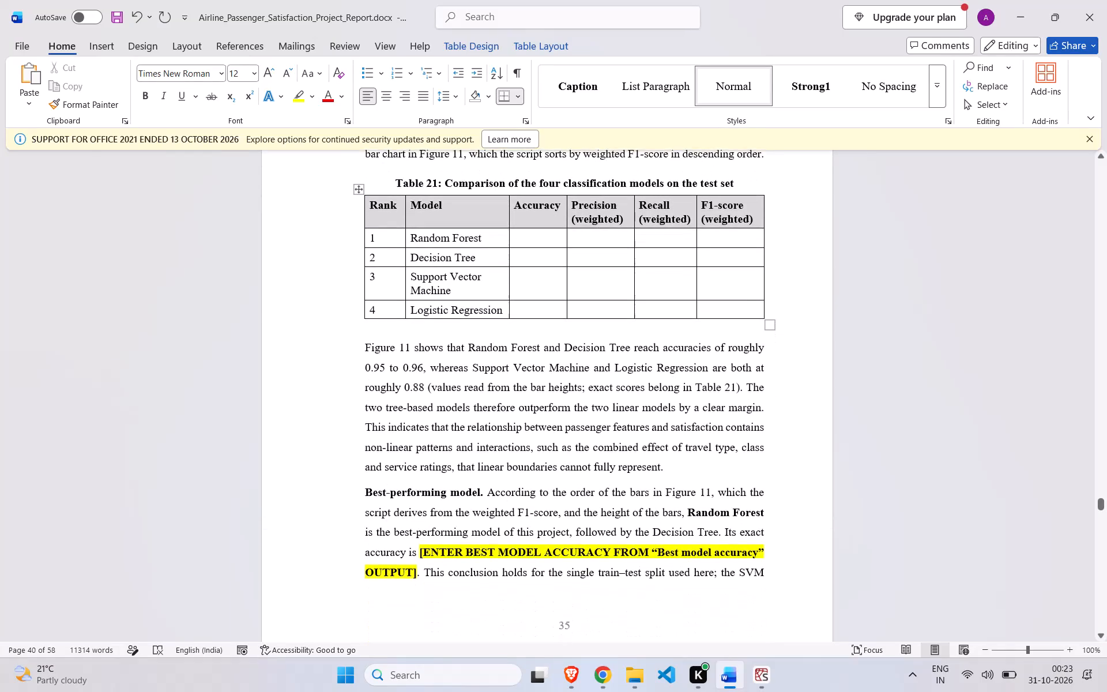
scroll(588, 325, "up", 1)
left_click(534, 360)
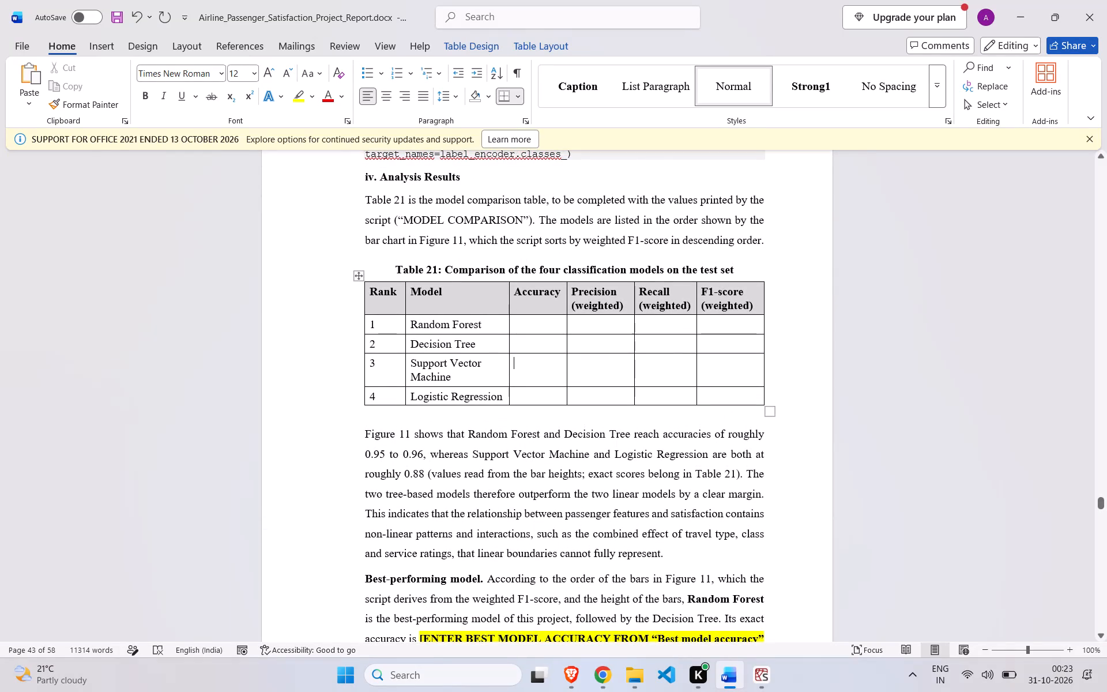
type("0.87")
Copy the 0.87 accuracy value into the precision, recall and F1-score cells of Table 21's Support Vector Machine row.
key("ctrl+shift+Left")
key("ctrl+shift+Left")
key("ctrl+shift+Left")
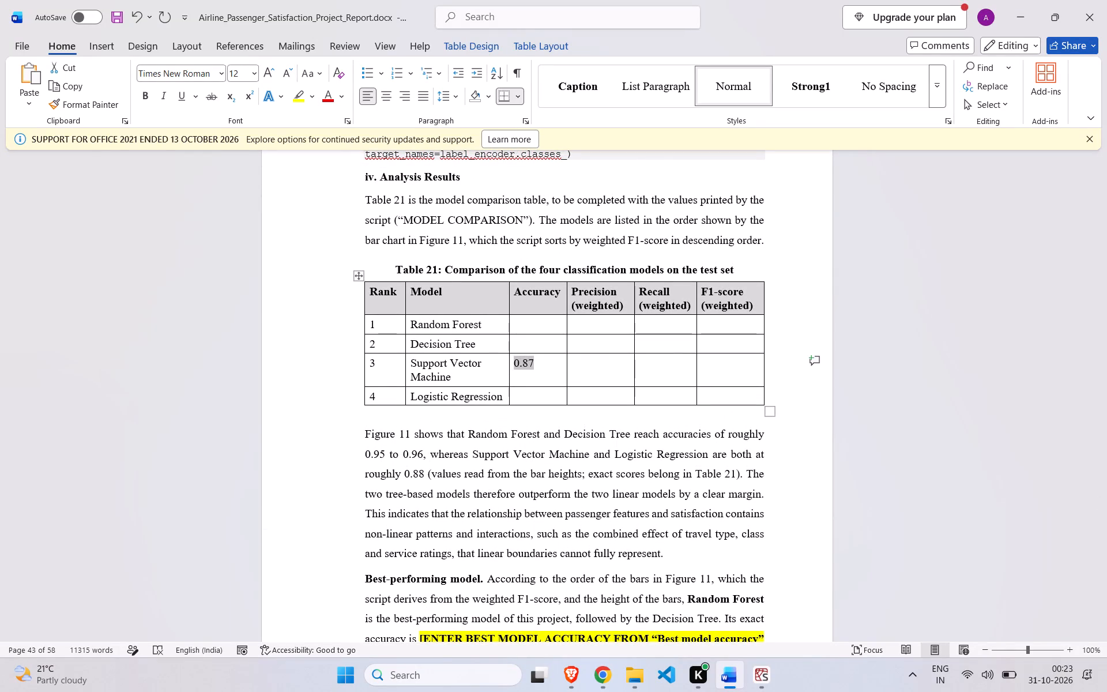
key("ctrl+c")
key("Right")
key("Right")
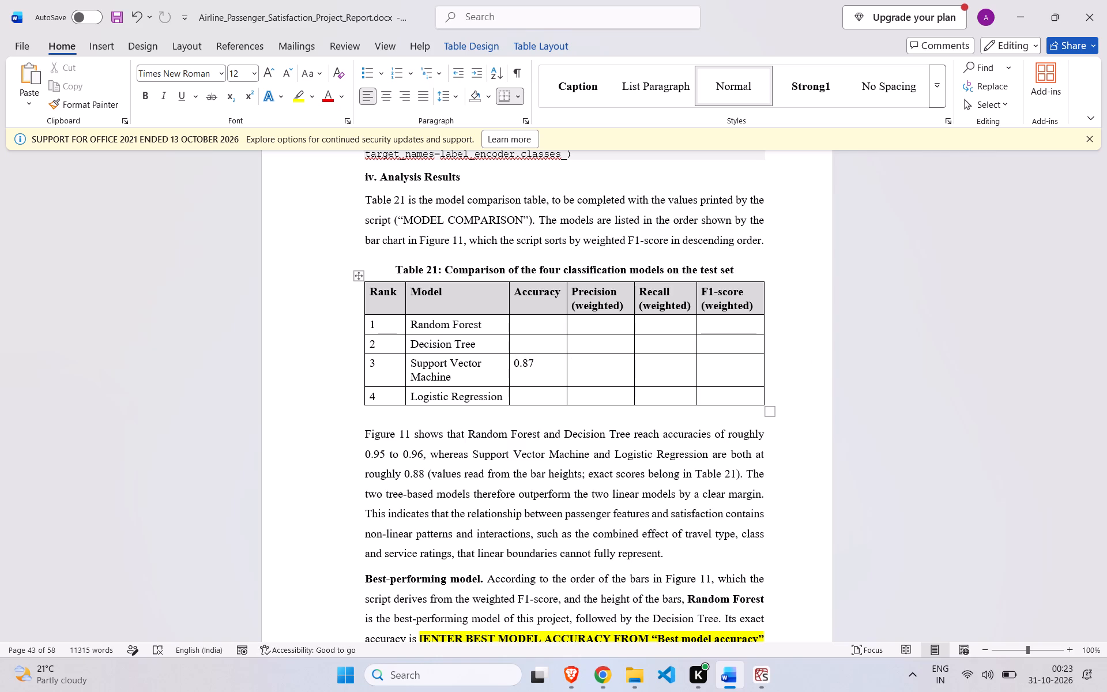
key("ctrl+v")
key("Right")
key("Right")
key("ctrl+v")
key("Left")
key("Left")
key("Left")
key("Left")
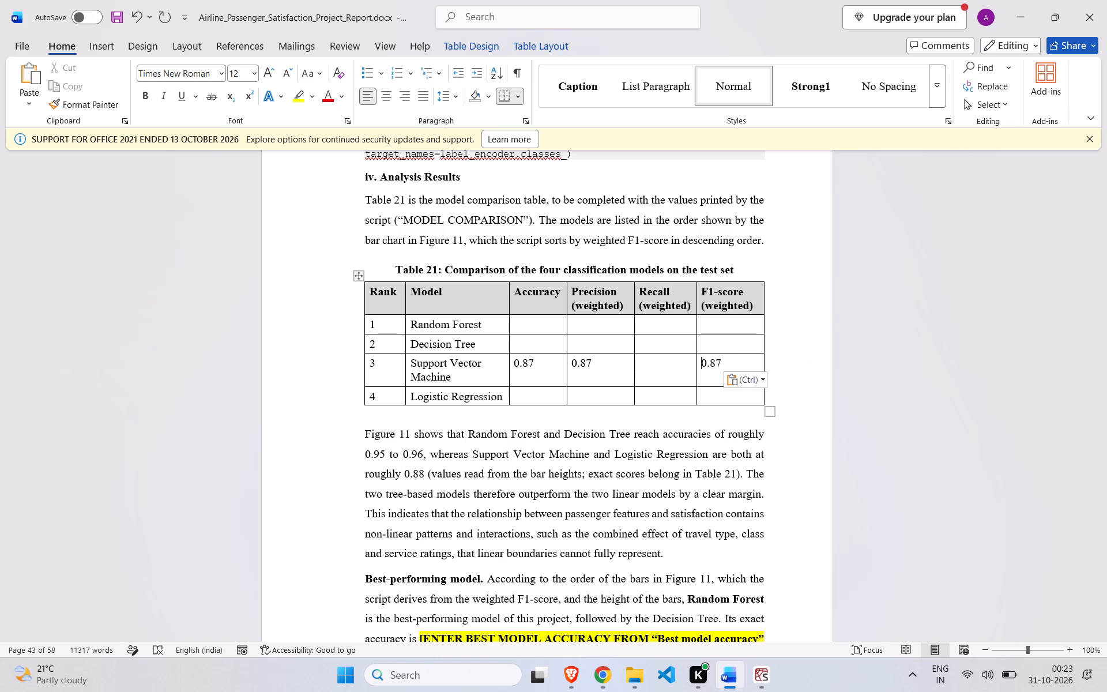
key("Left")
key("ctrl+v")
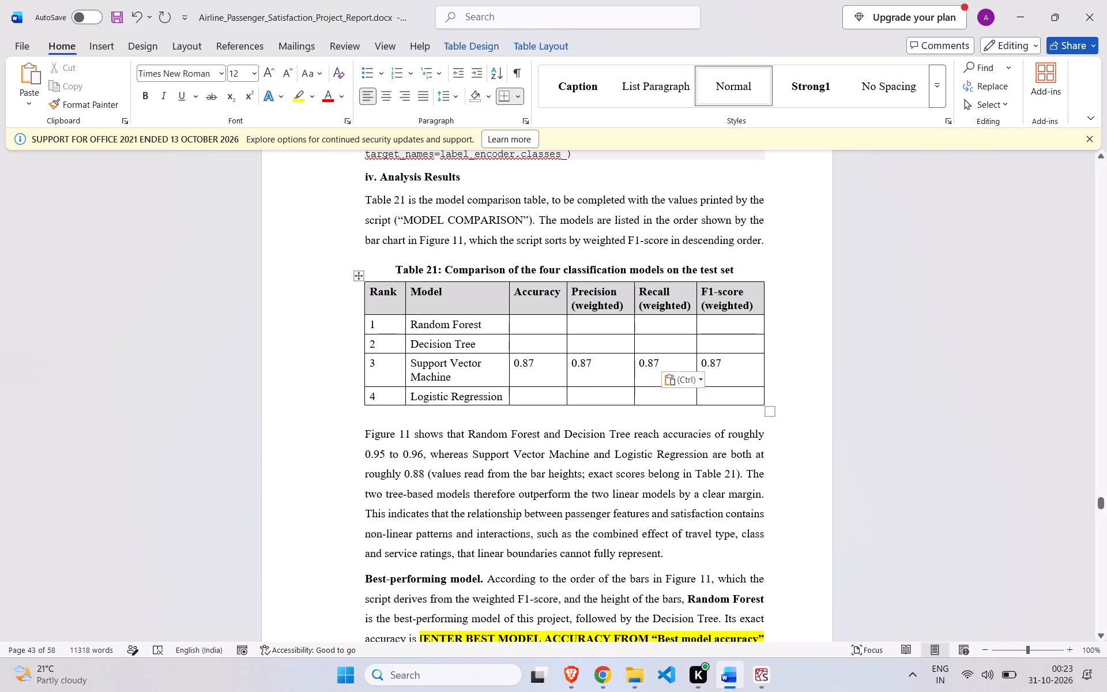
Consult the Random Forest metrics in Table 15 and enter 0.96 as that model's accuracy in Table 21.
scroll(557, 326, "up", 12)
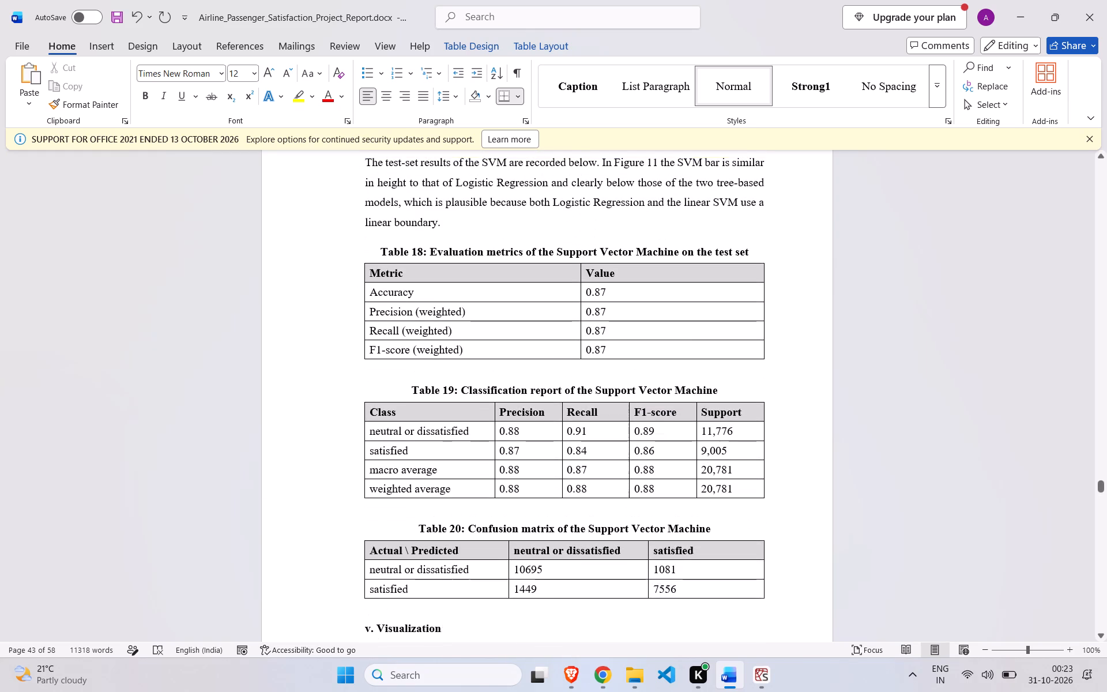
scroll(557, 326, "up", 4)
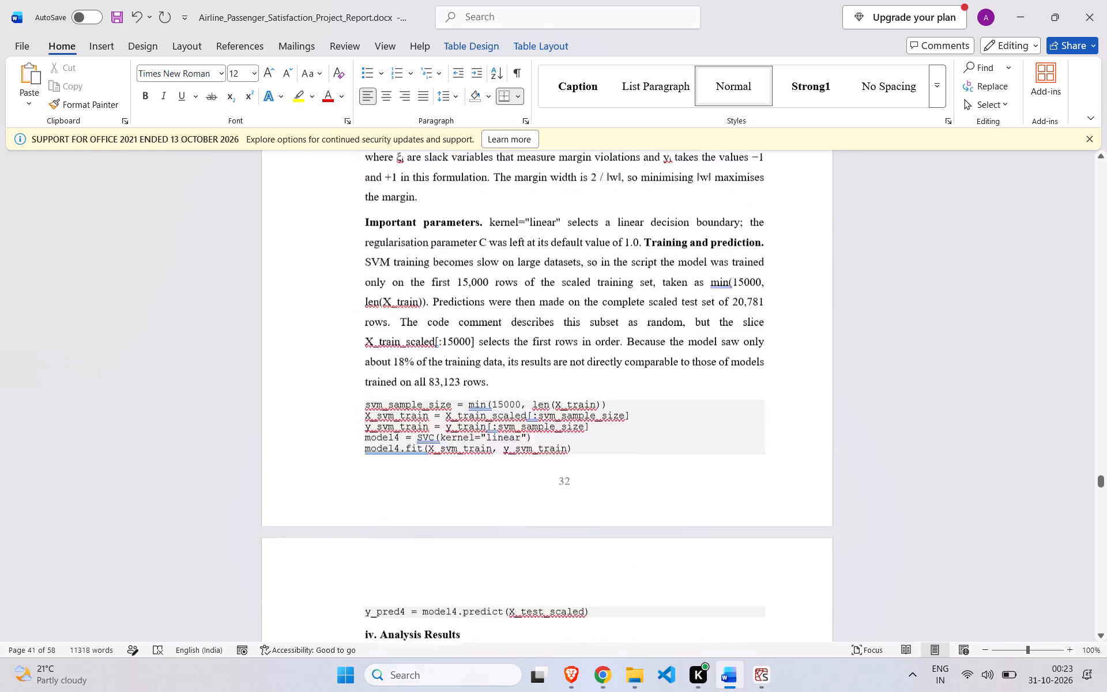
scroll(557, 326, "up", 5)
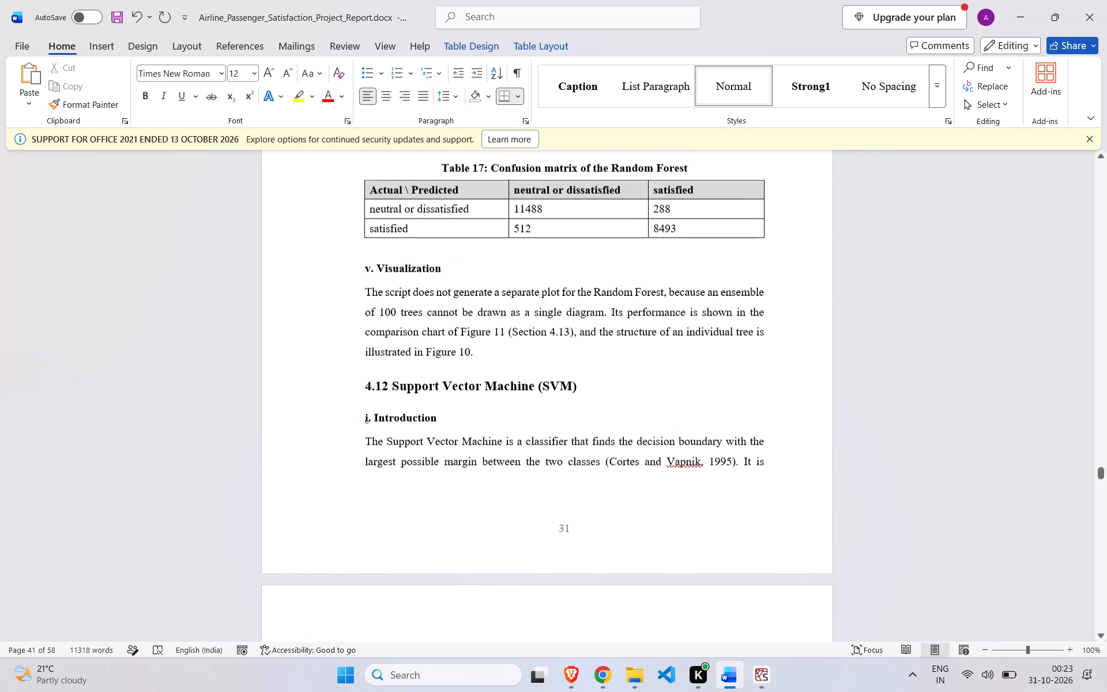
scroll(557, 326, "up", 4)
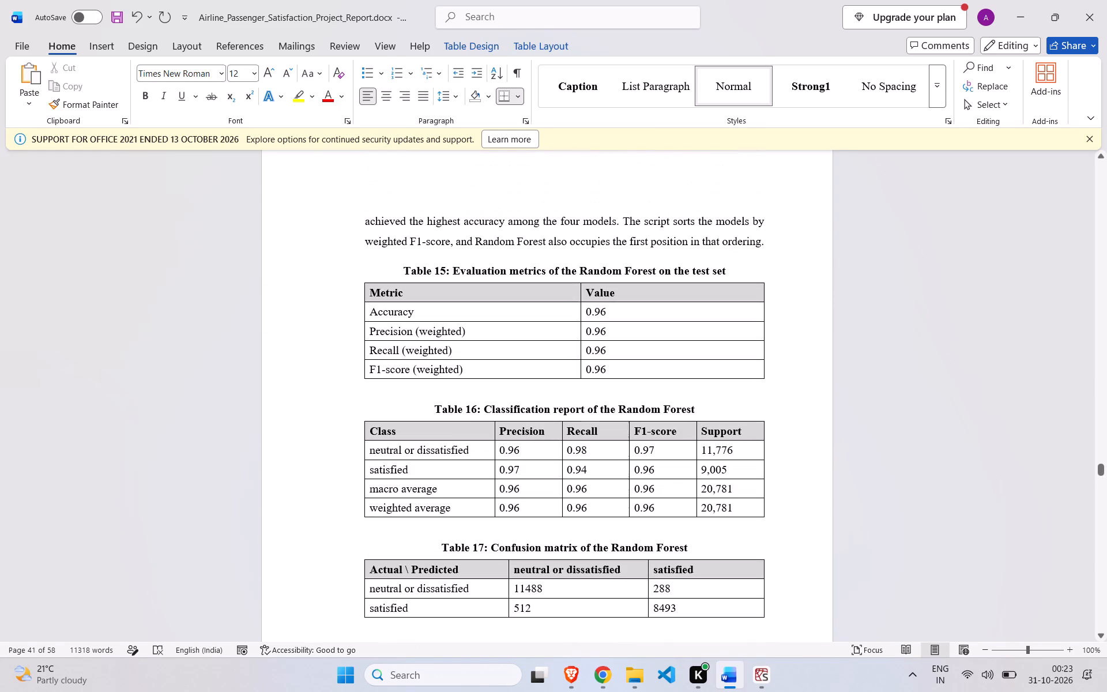
scroll(661, 516, "down", 4)
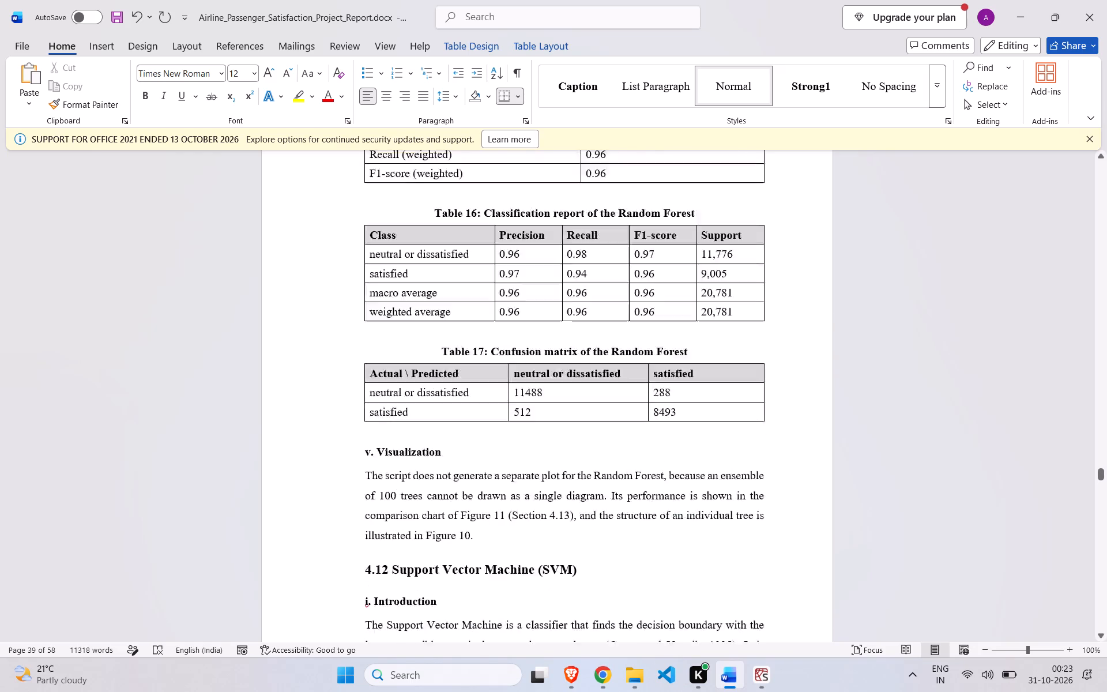
scroll(661, 516, "down", 13)
scroll(661, 516, "up", 1)
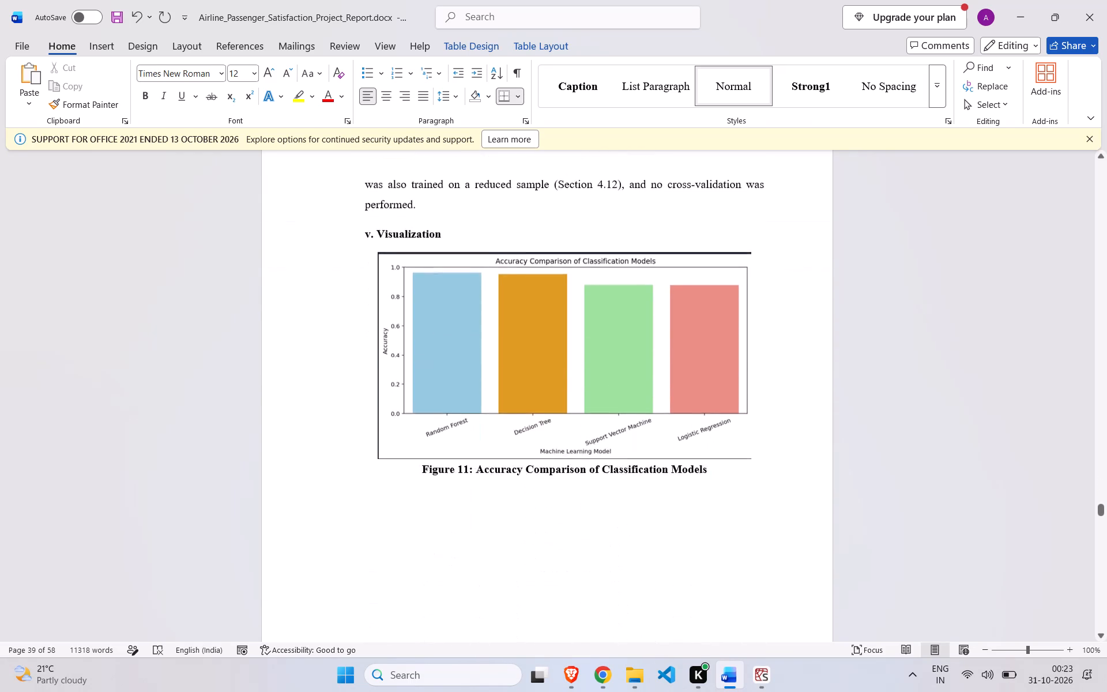
scroll(661, 516, "up", 1)
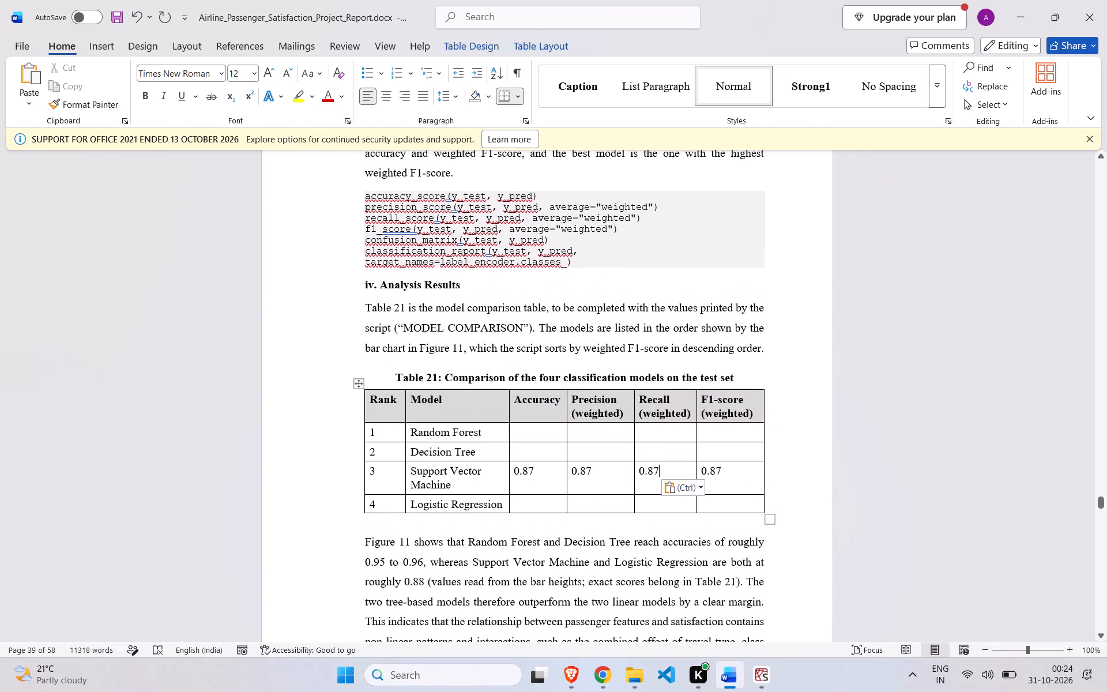
left_click(517, 431)
type("0.96")
Copy the 0.96 accuracy value into the precision, recall and F1-score cells of Table 21's Random Forest row.
key("ctrl+shift+Left")
key("ctrl+shift+Left")
key("ctrl+shift+Left")
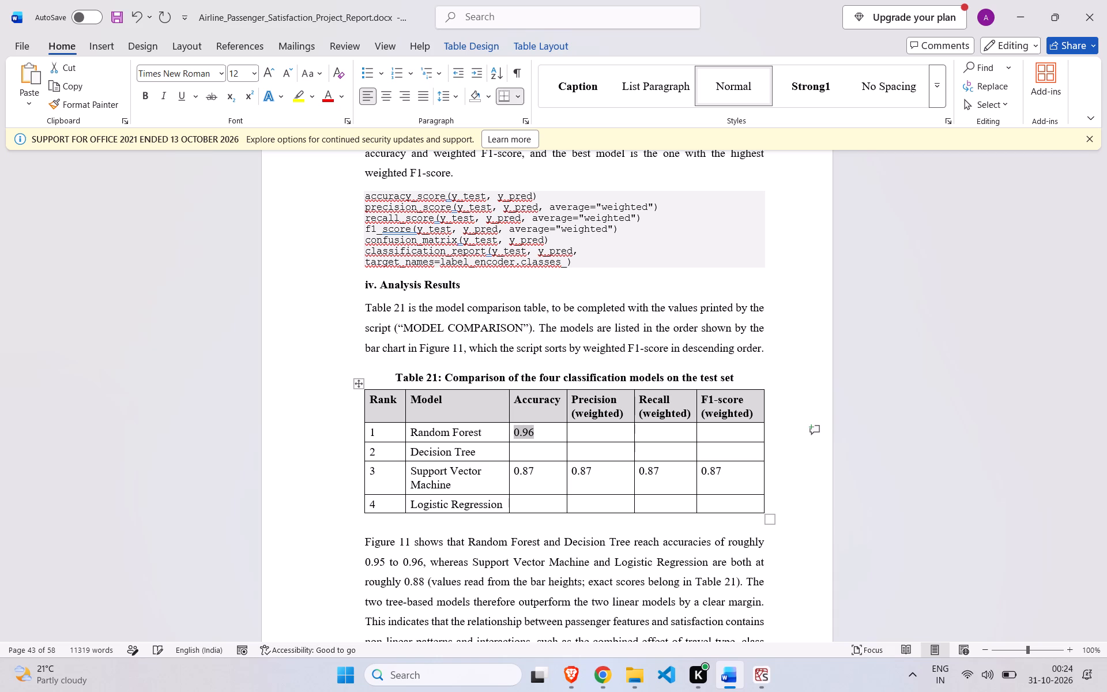
key("ctrl+c")
key("Right")
key("Right")
key("ctrl+v")
key("Right")
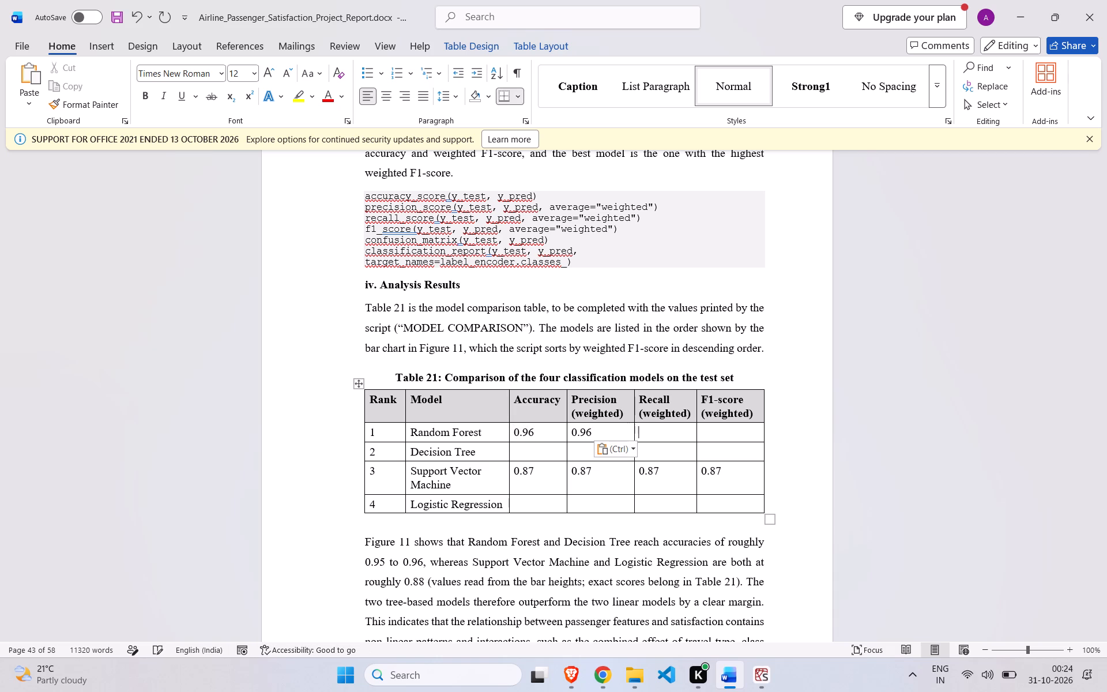
key("ctrl+v")
key("Tab")
key("ctrl+v")
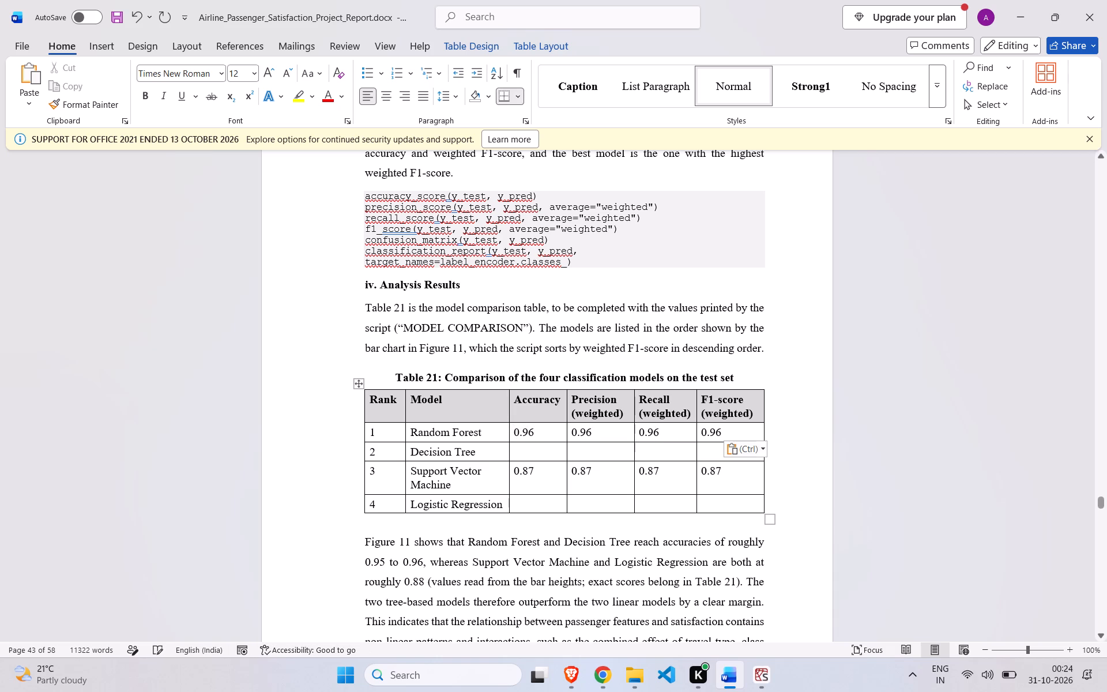
Look up the Decision Tree evaluation metrics in Table 12 and the Logistic Regression evaluation metrics in Table 10.
scroll(623, 366, "up", 15)
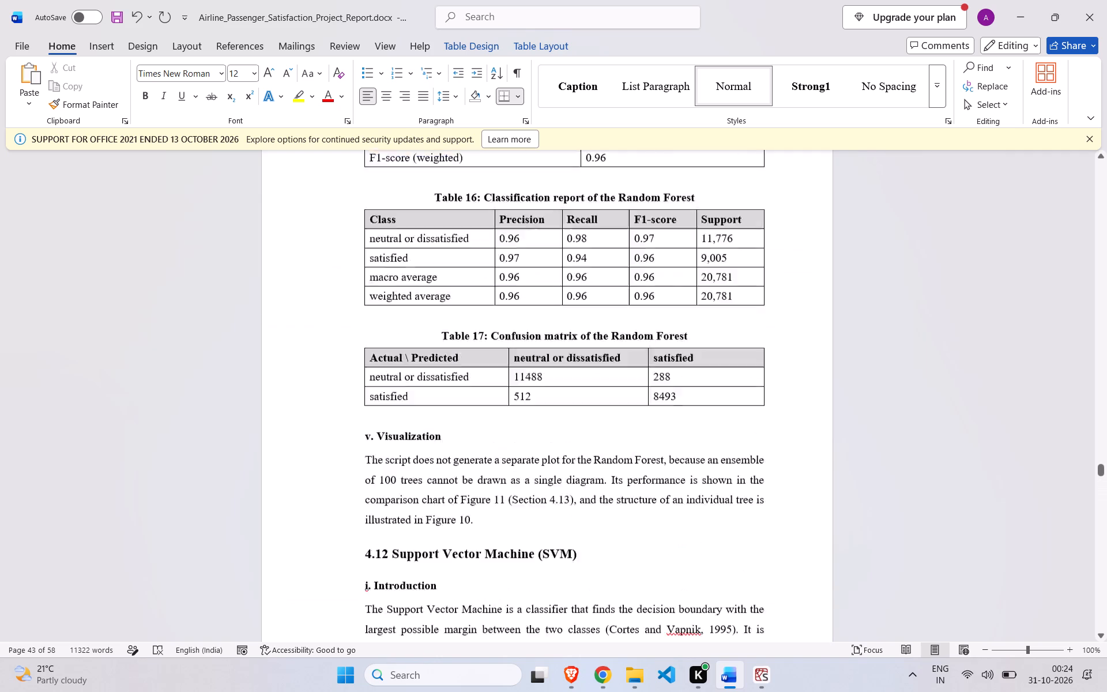
scroll(623, 366, "up", 3)
scroll(623, 366, "down", 1)
scroll(623, 366, "up", 2)
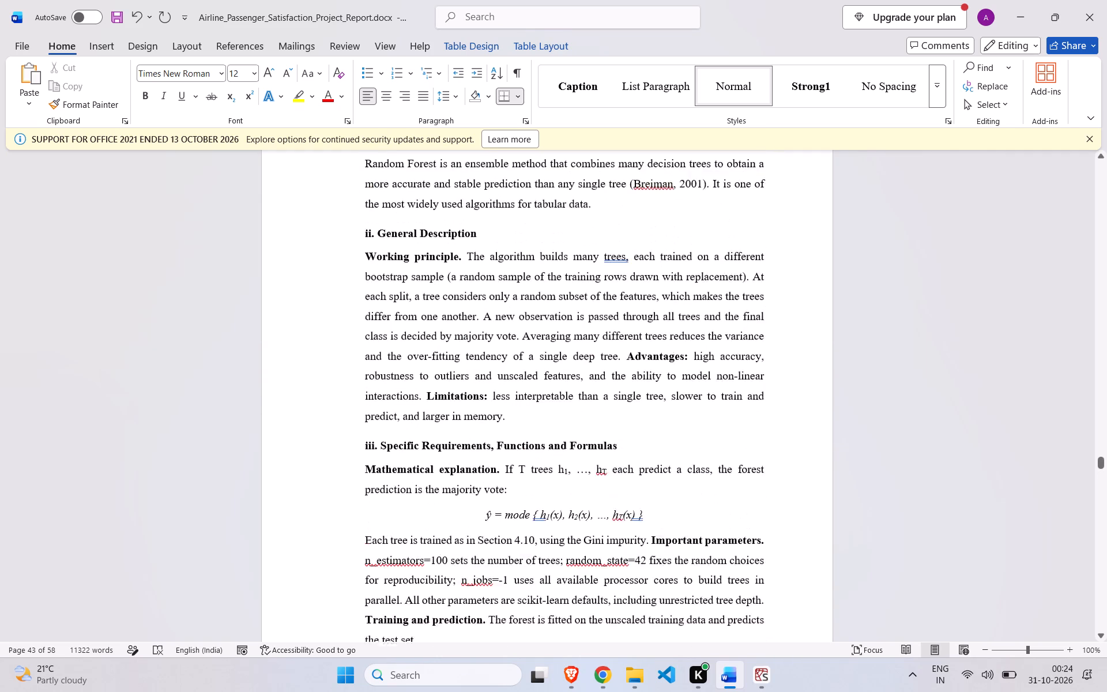
scroll(623, 366, "up", 8)
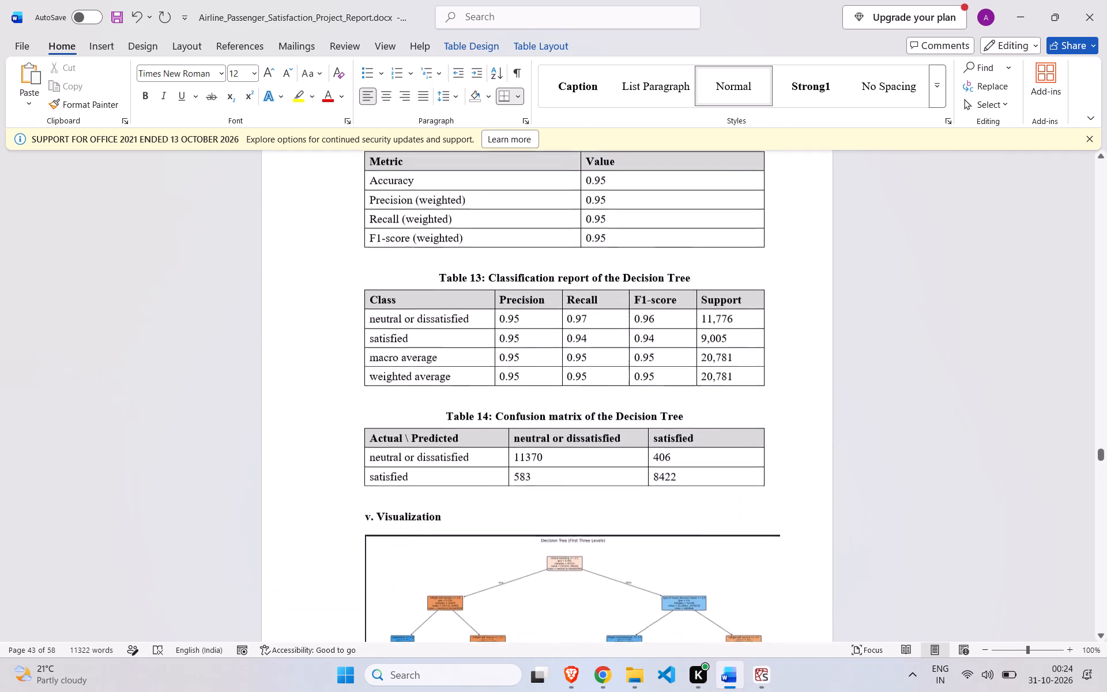
scroll(623, 366, "up", 1)
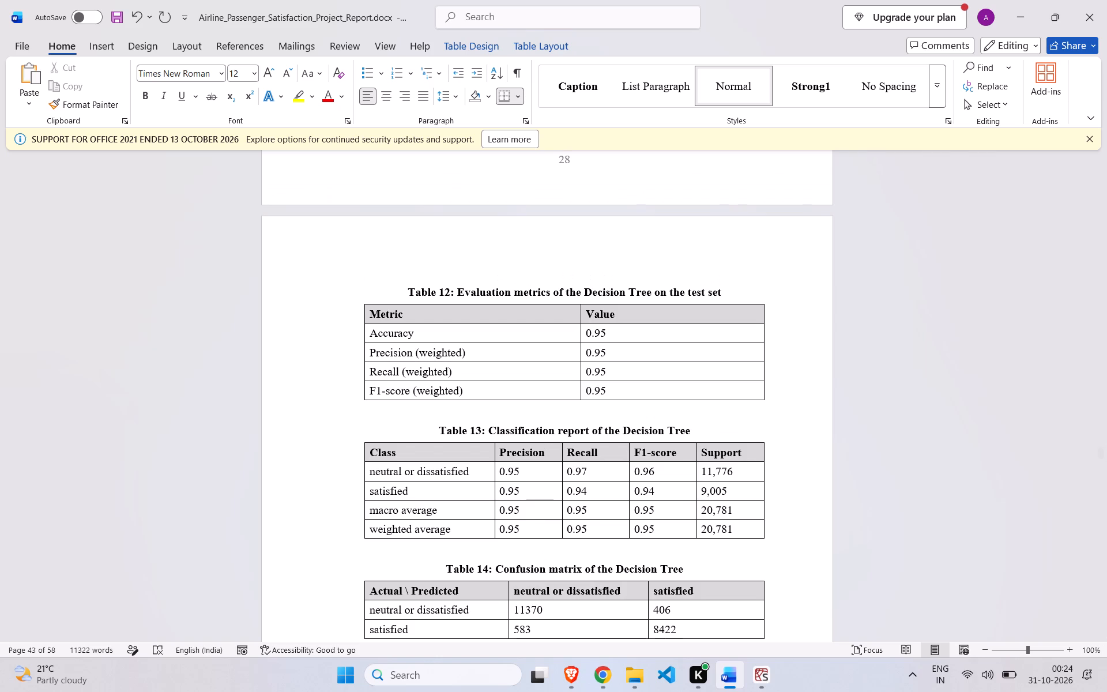
scroll(623, 366, "up", 4)
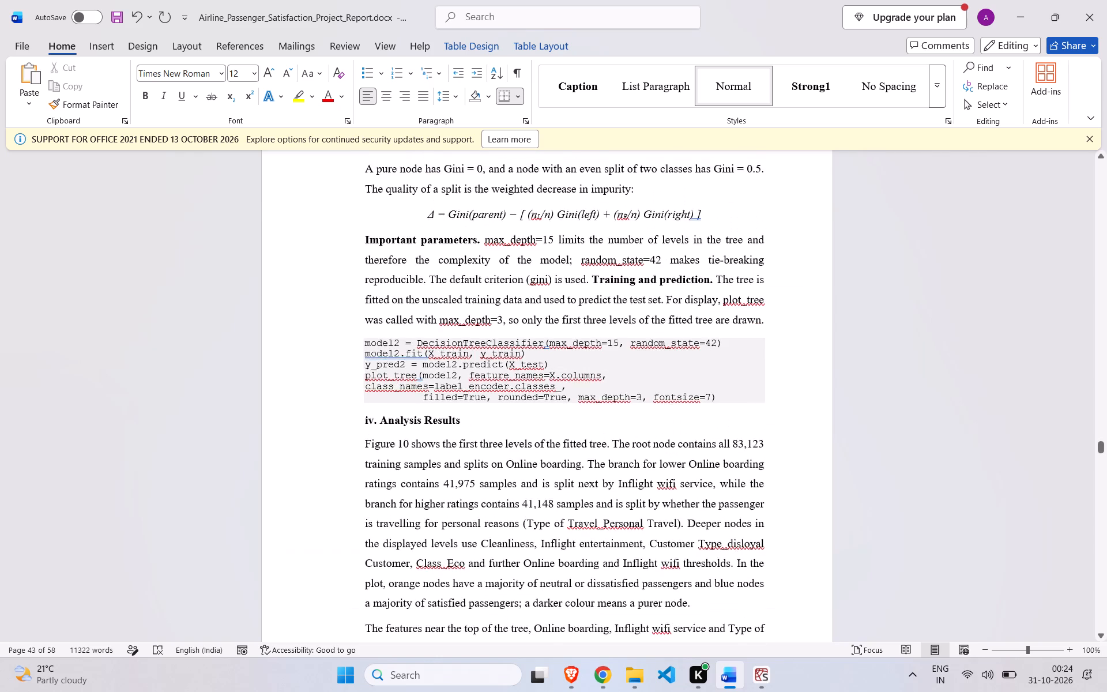
scroll(623, 366, "up", 8)
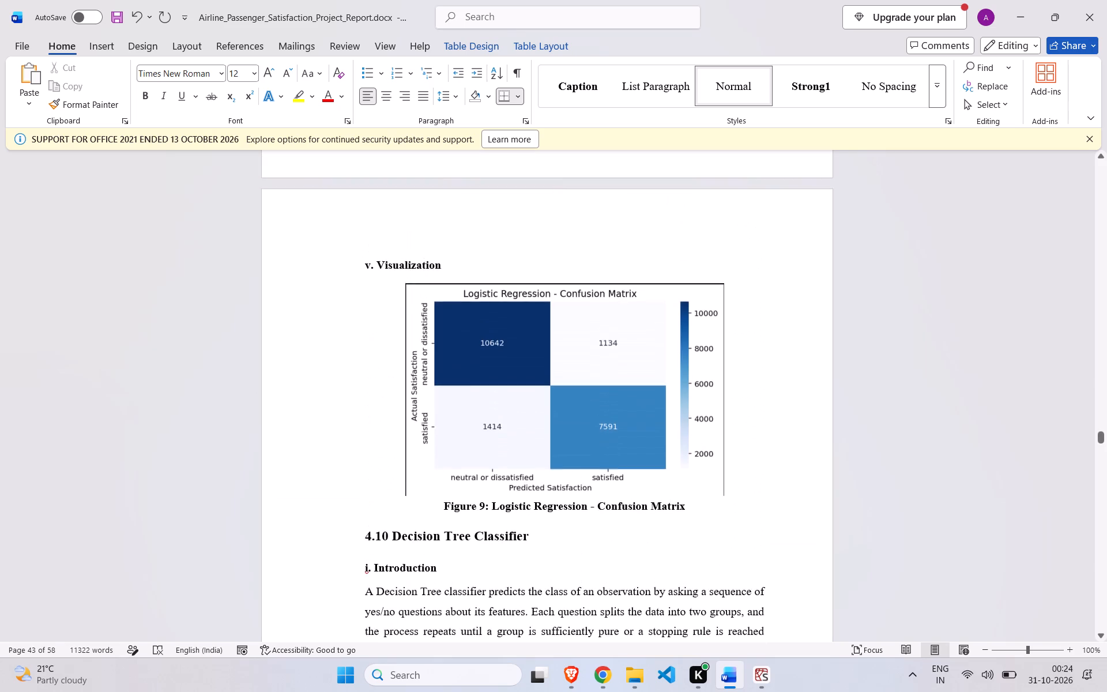
scroll(623, 366, "up", 3)
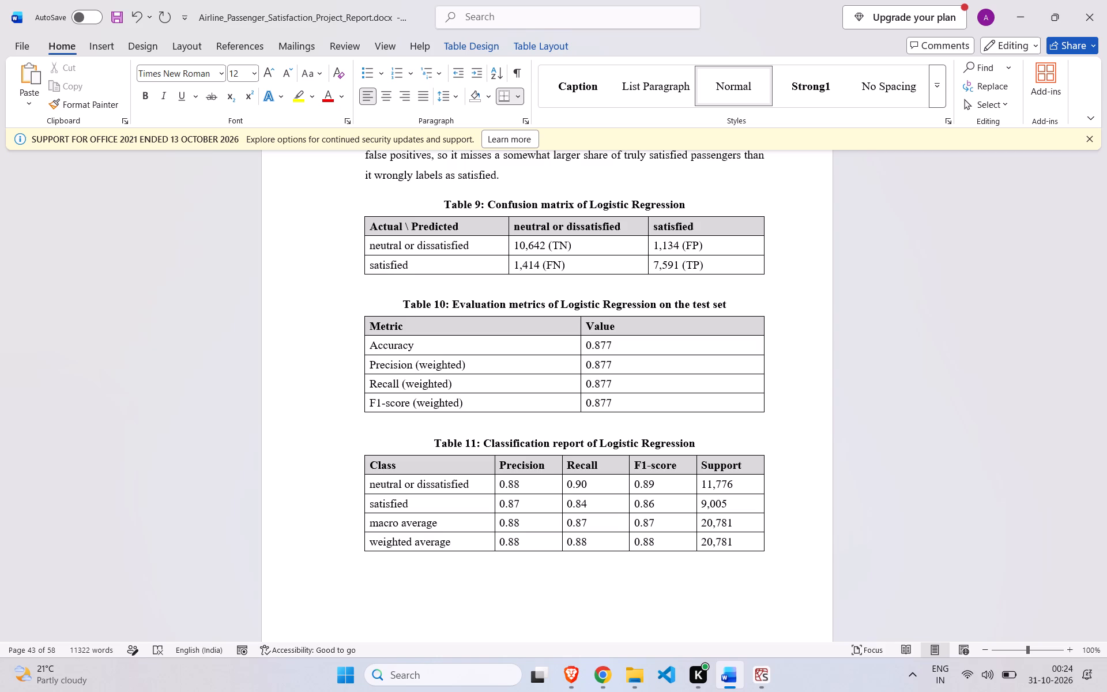
Return to Table 21 and enter 0.95 as the Decision Tree accuracy.
scroll(623, 366, "down", 16)
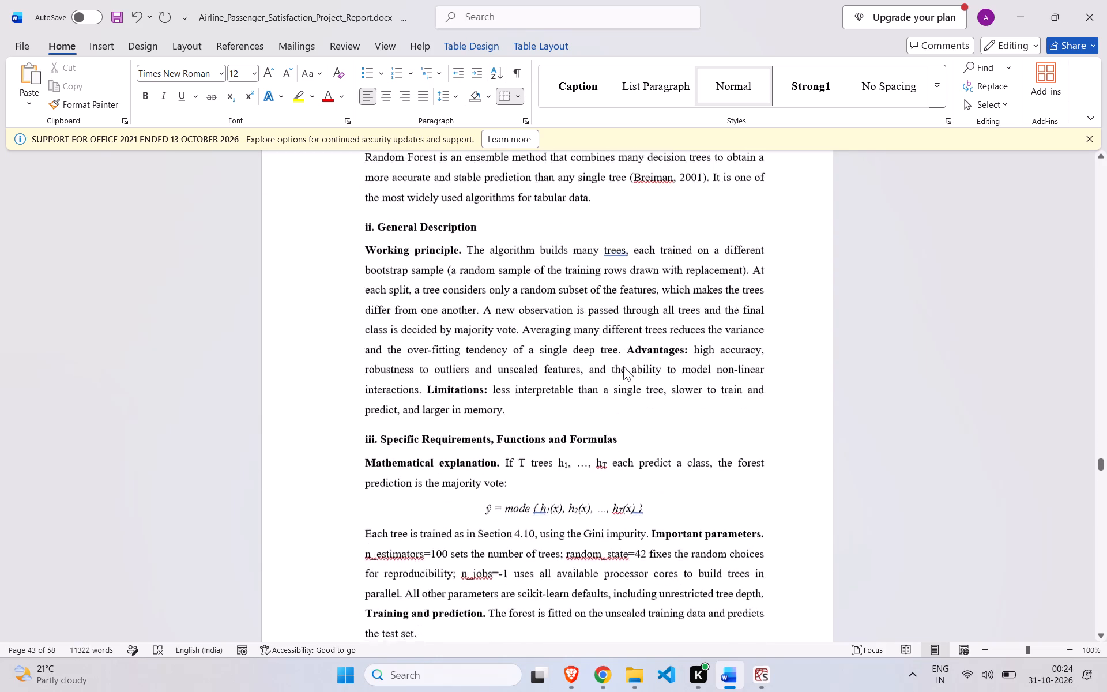
scroll(623, 366, "down", 9)
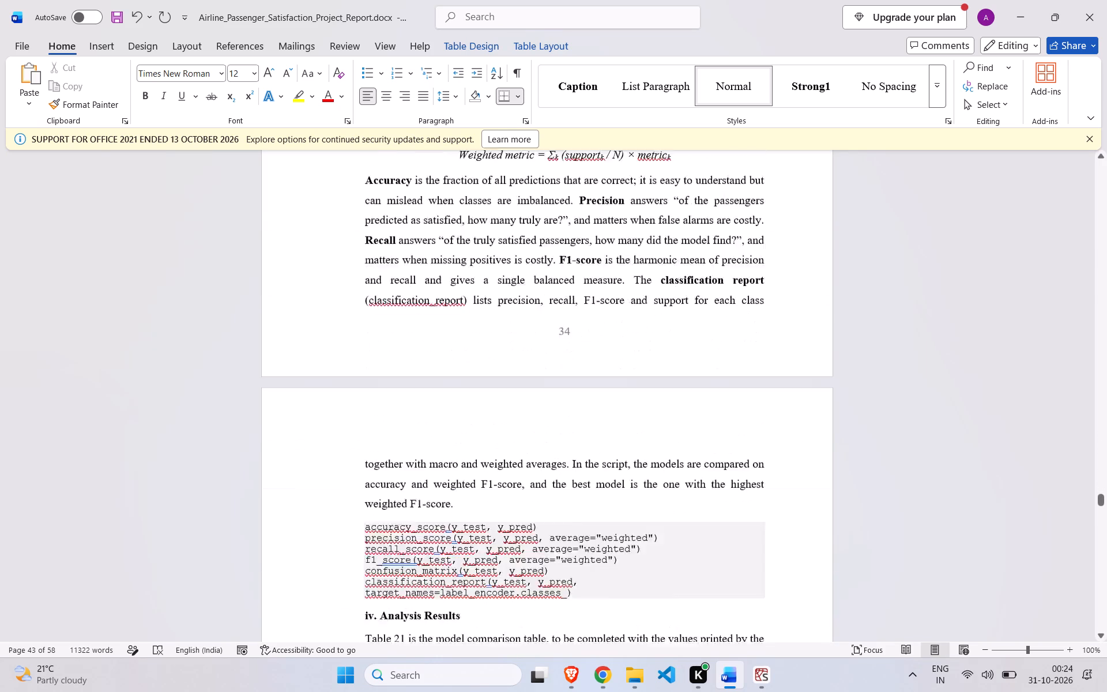
scroll(623, 366, "down", 4)
scroll(623, 366, "up", 3)
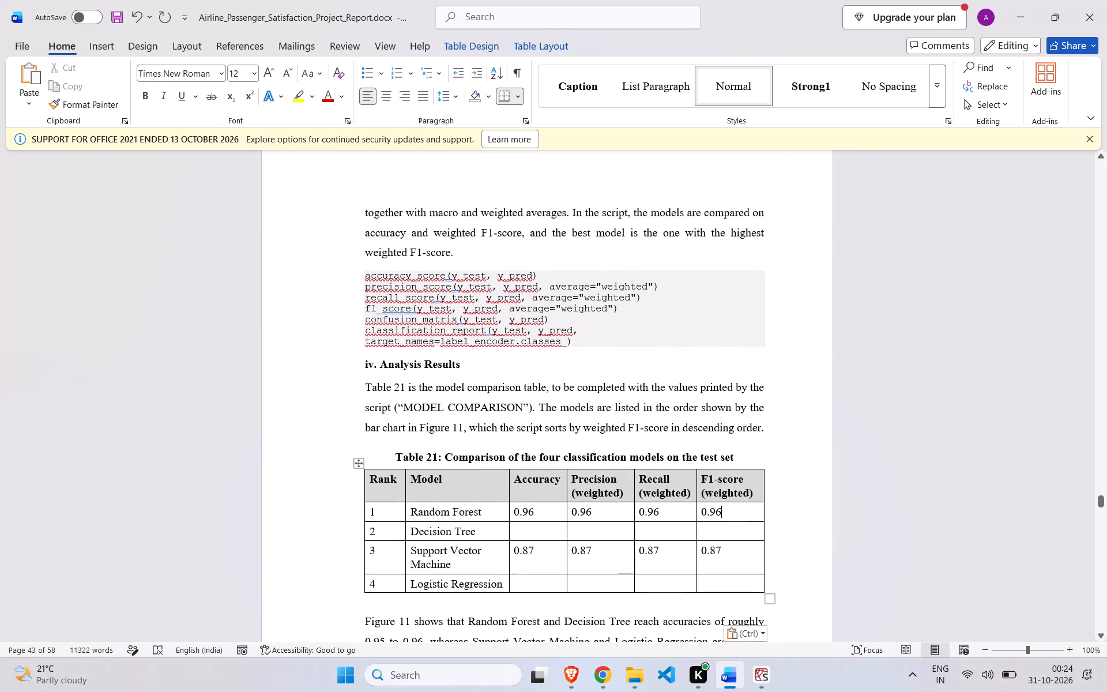
left_click(525, 524)
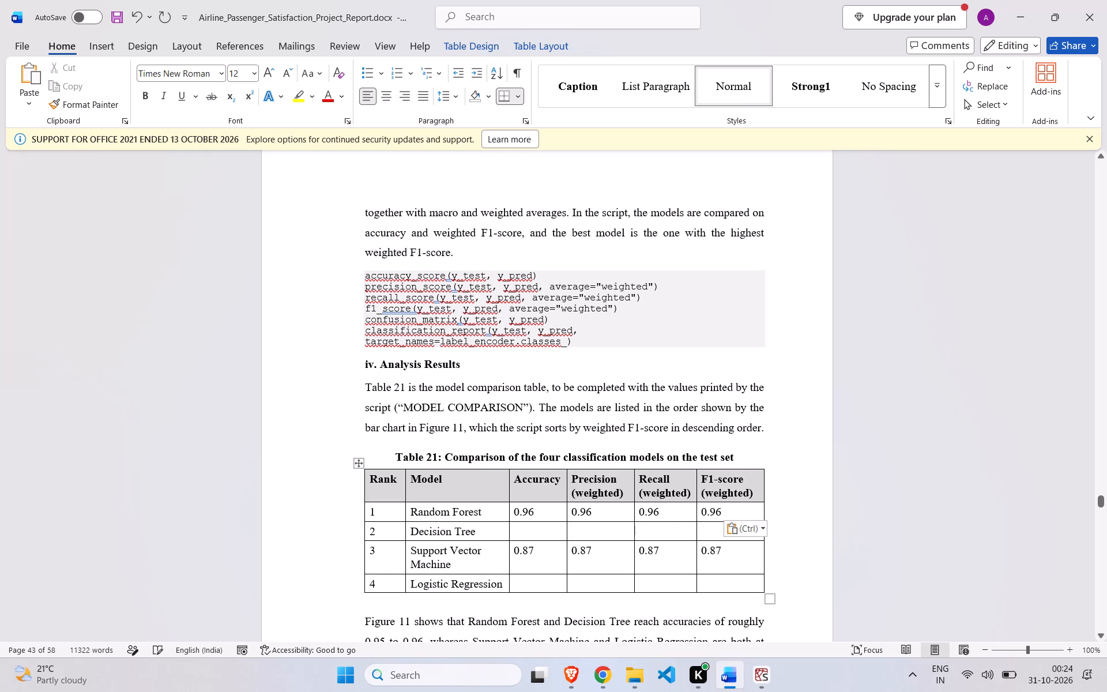
type("0.95")
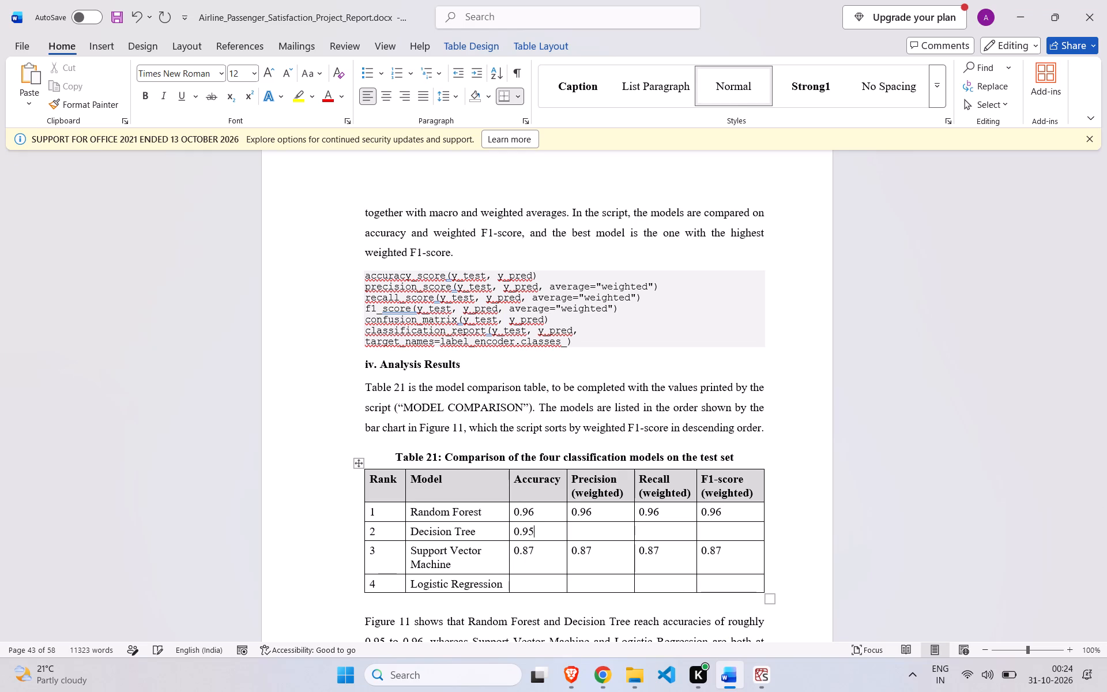
Copy the 0.95 accuracy value into the precision, recall and F1-score cells of Table 21's Decision Tree row.
key("ctrl+shift+Left")
key("ctrl+shift+Left")
key("ctrl+shift+Left")
key("ctrl+c")
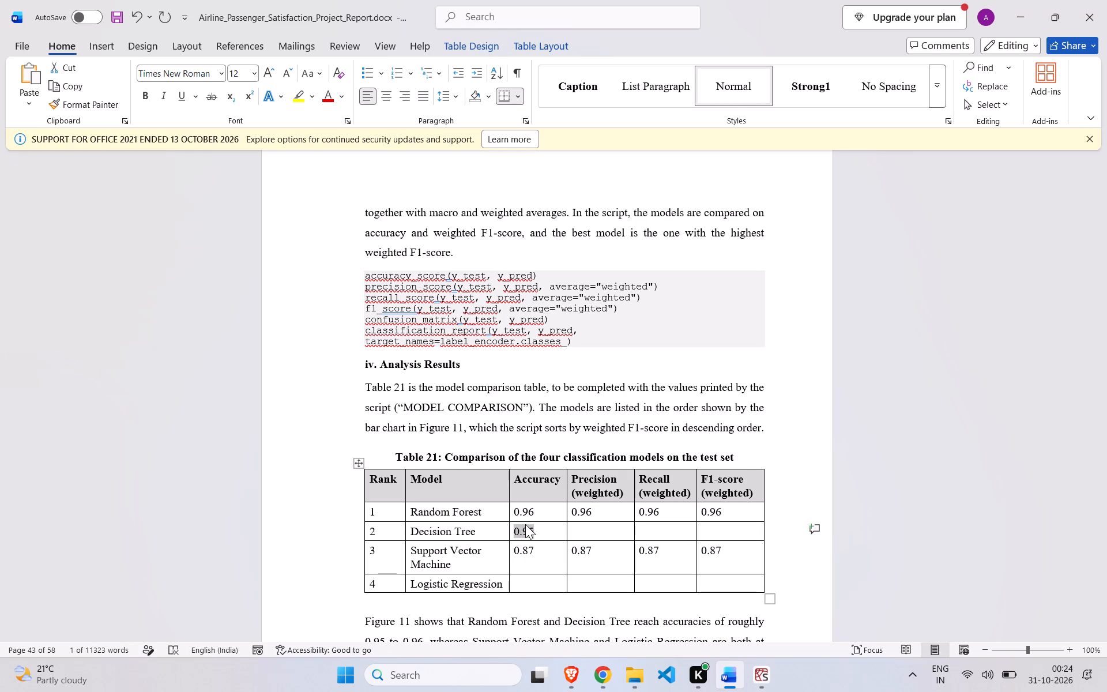
key("Right")
key("Right")
key("ctrl+v")
key("Tab")
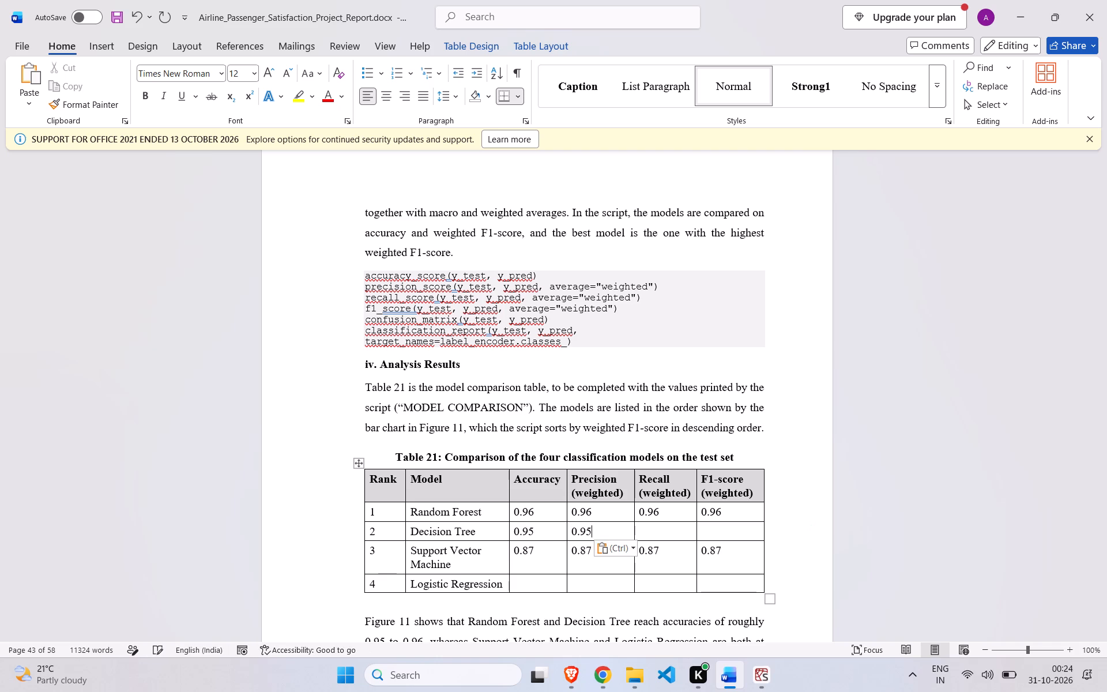
key("ctrl+v")
key("Tab")
key("ctrl+v")
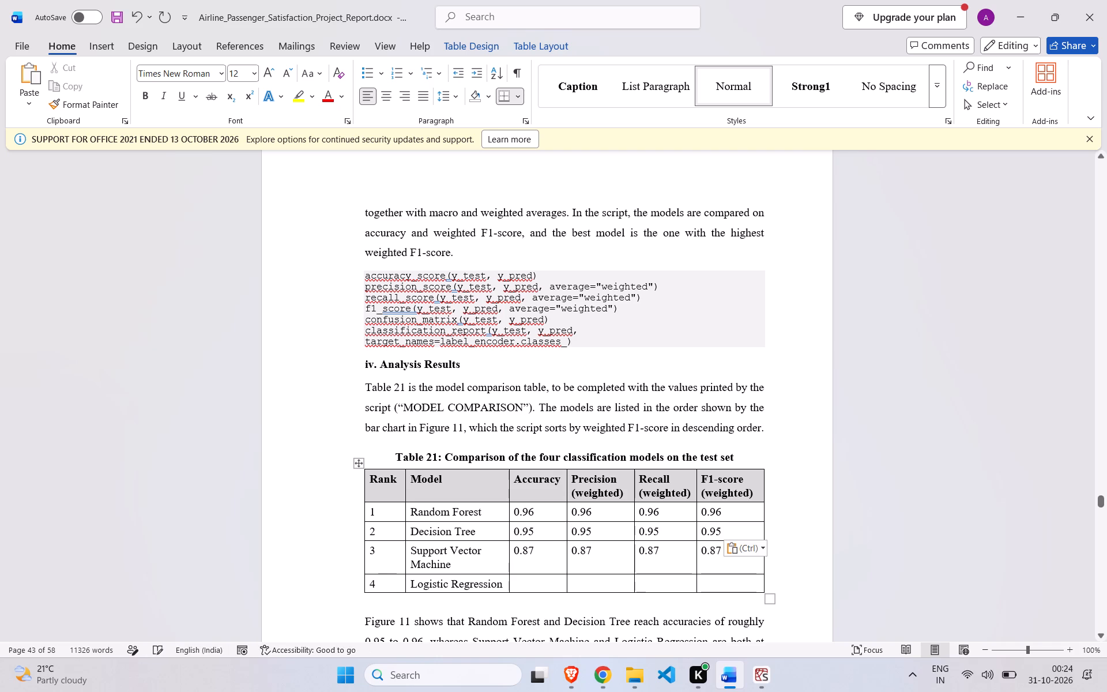
Fill Table 21's Logistic Regression row with 0.87 for accuracy, precision, recall and F1-score.
left_click(526, 577)
type("0.")
key("8")
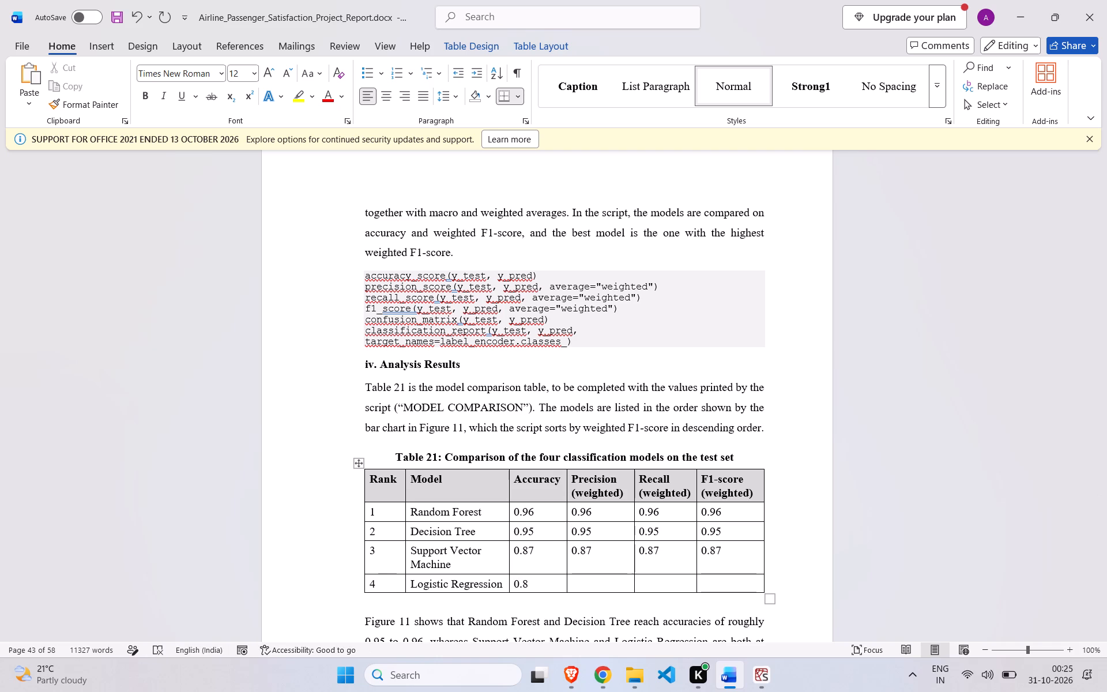
key("7")
key("ctrl+shift+Left")
key("ctrl+shift+Left")
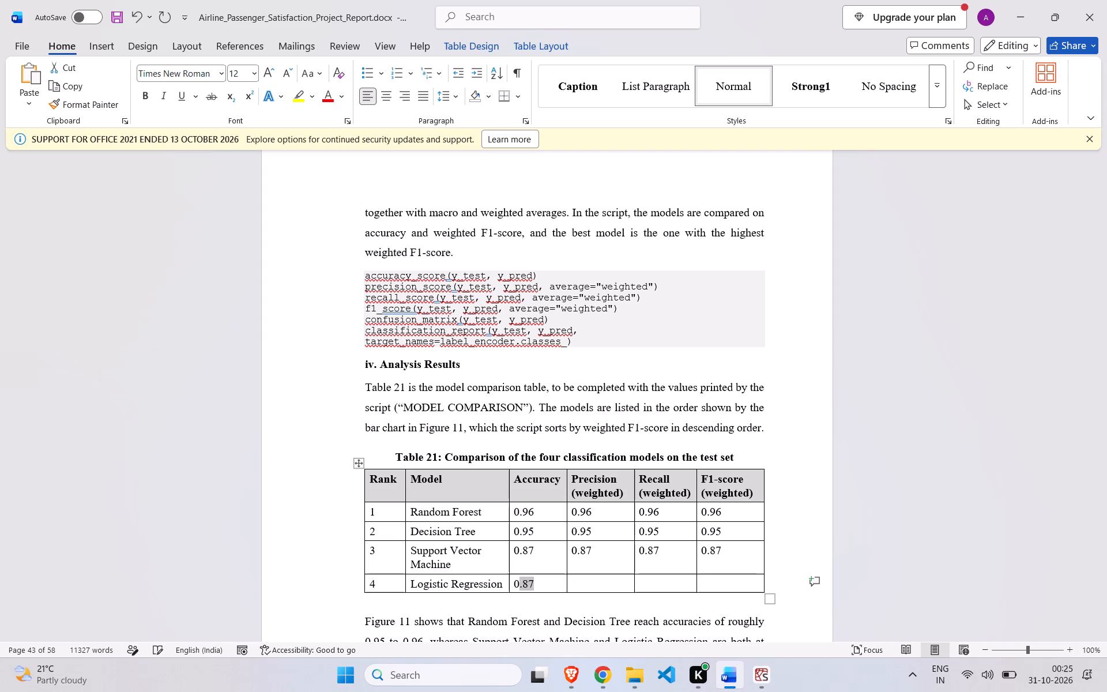
key("ctrl+shift+Left")
key("ctrl+c")
key("Right")
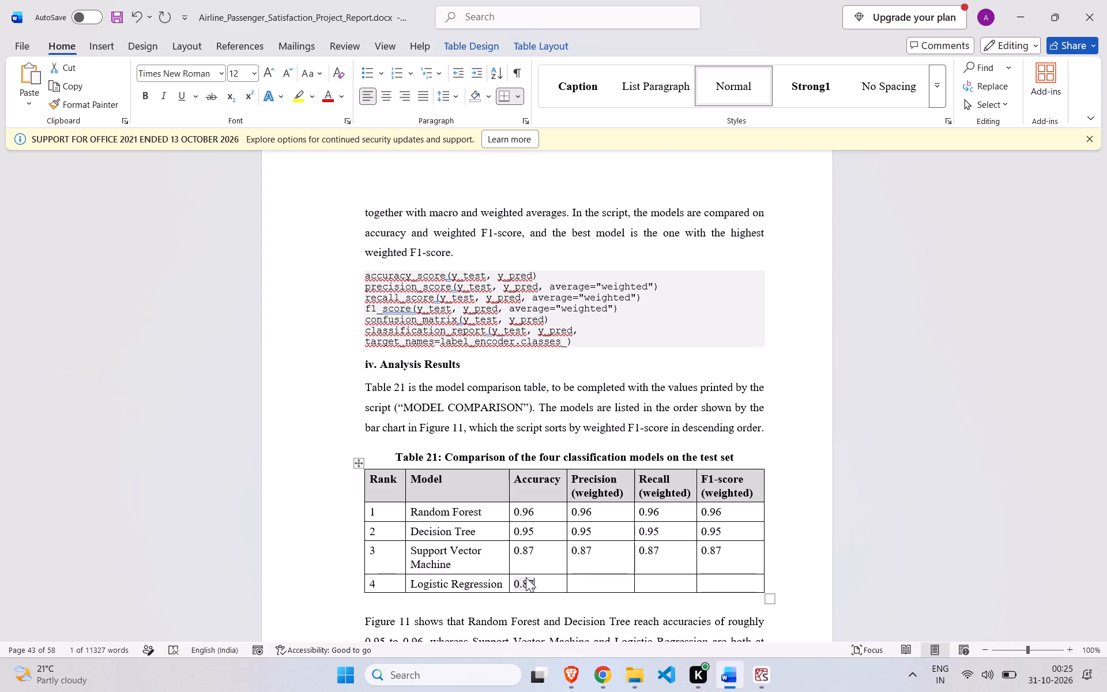
key("Right")
key("ctrl+v")
key("Tab")
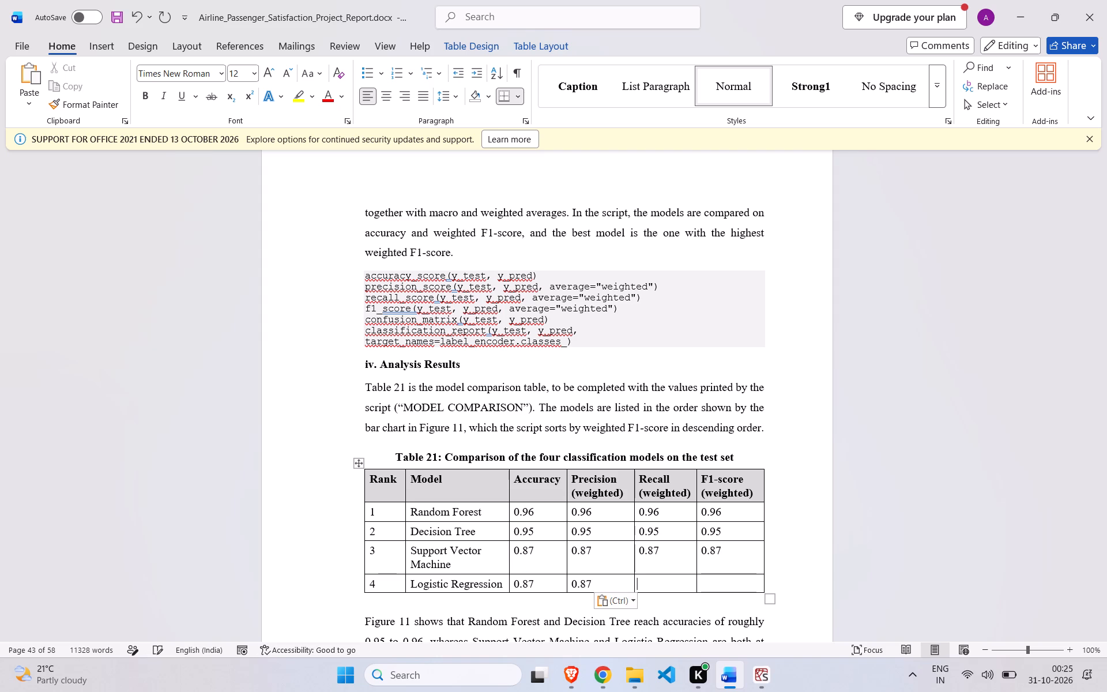
key("ctrl+v")
key("Tab")
key("ctrl+v")
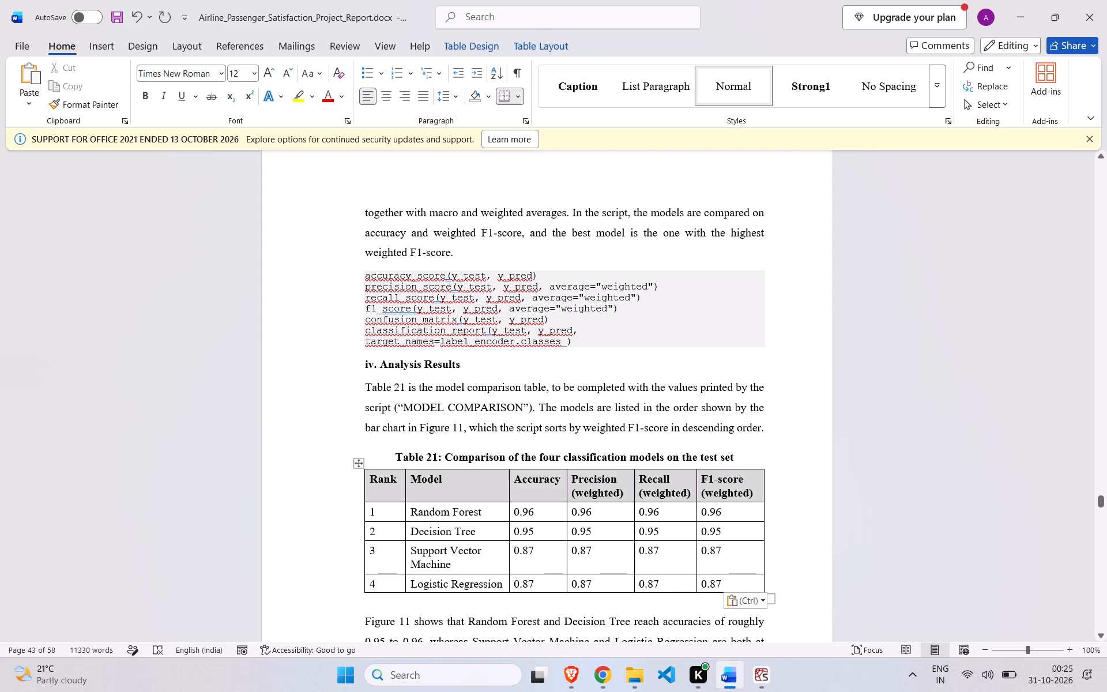
Switch to Spyder, locate the Step 14 model comparison code in Predictive Project.py, and clear the console.
scroll(614, 594, "down", 1)
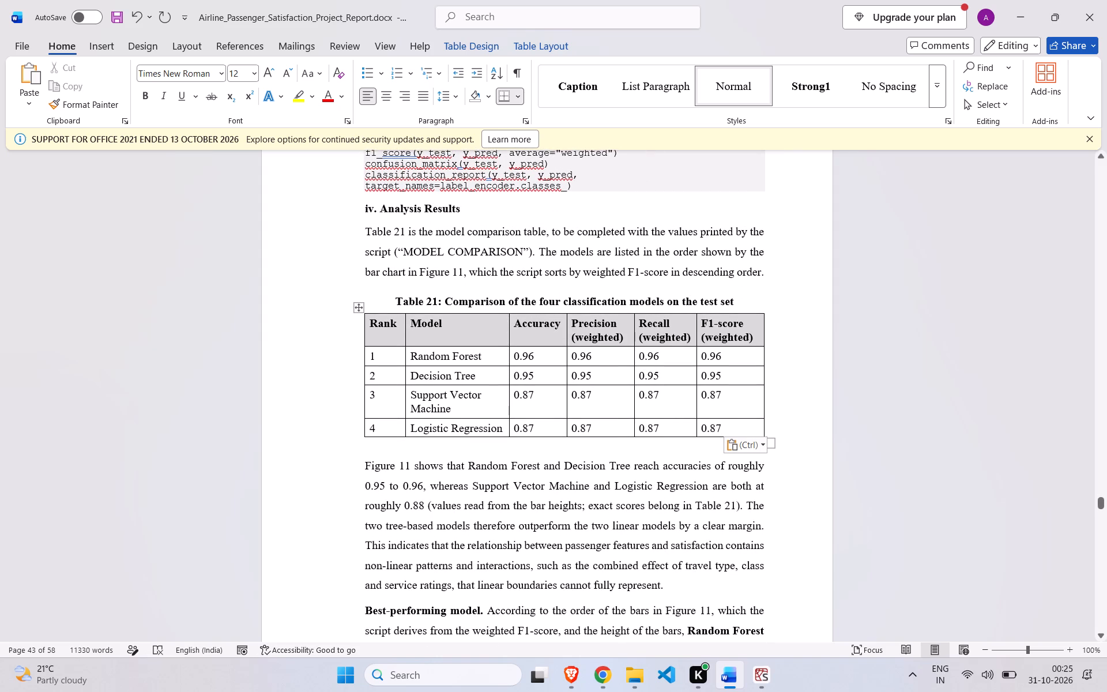
scroll(614, 594, "down", 3)
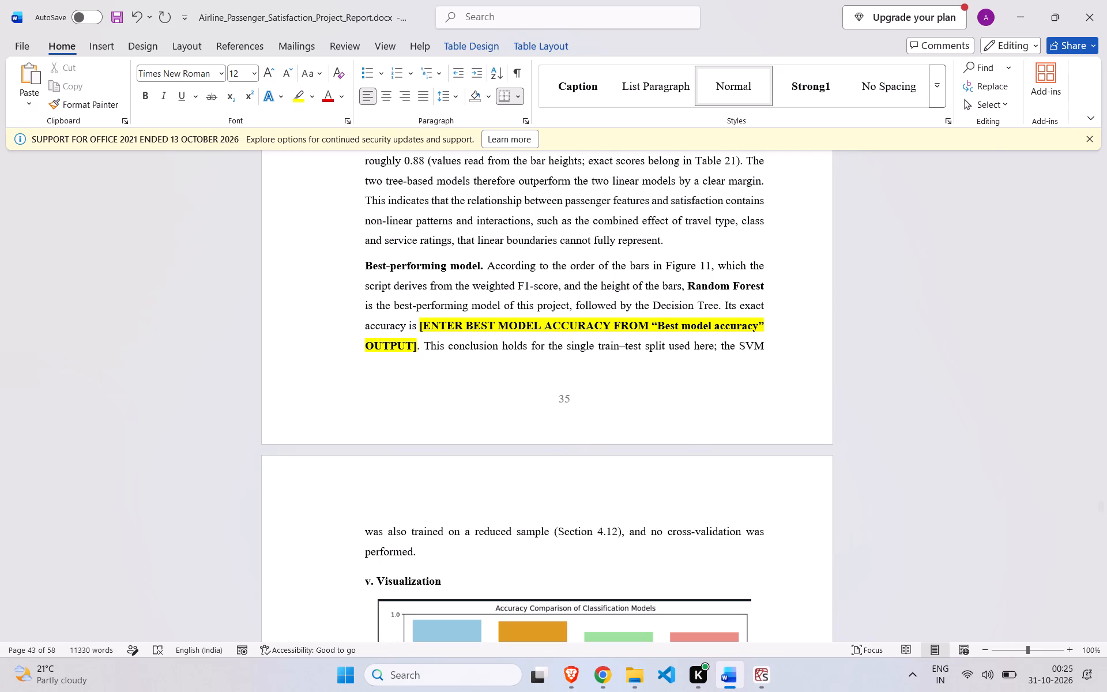
left_click(767, 691)
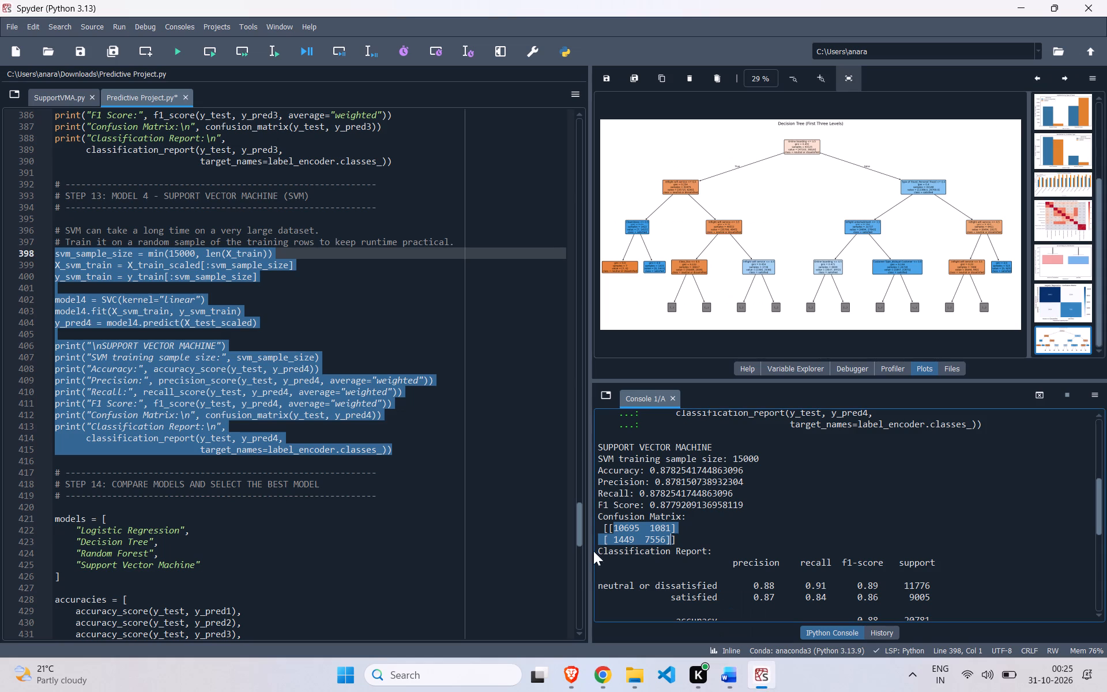
left_click(544, 526)
scroll(544, 526, "down", 3)
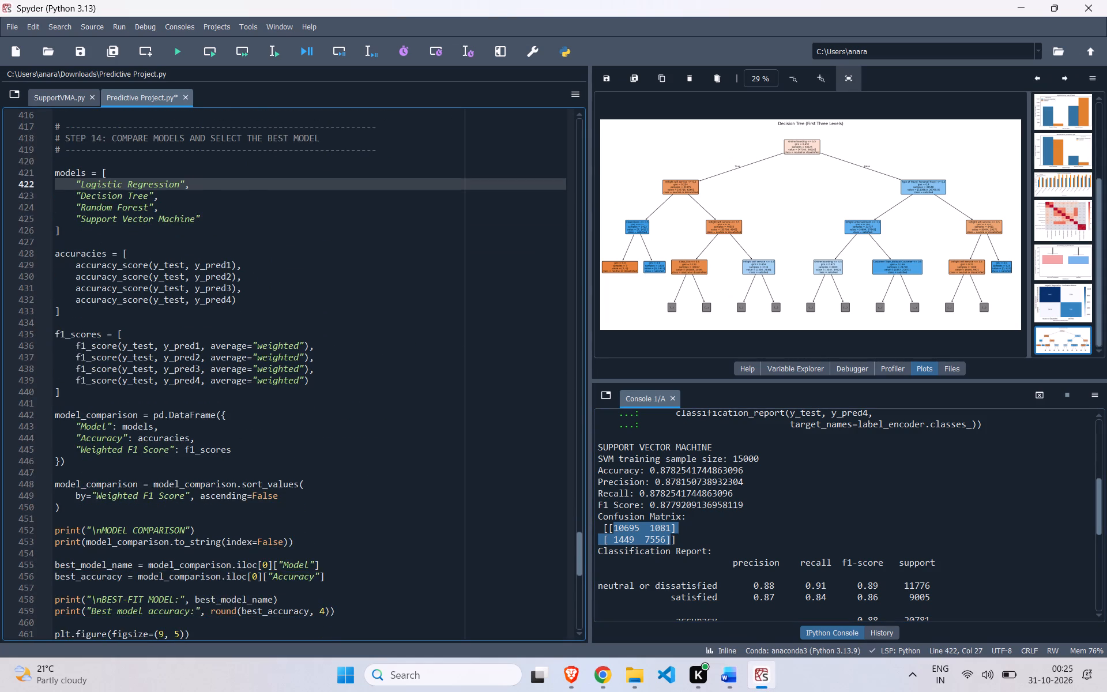
scroll(544, 526, "down", 1)
scroll(544, 526, "up", 1)
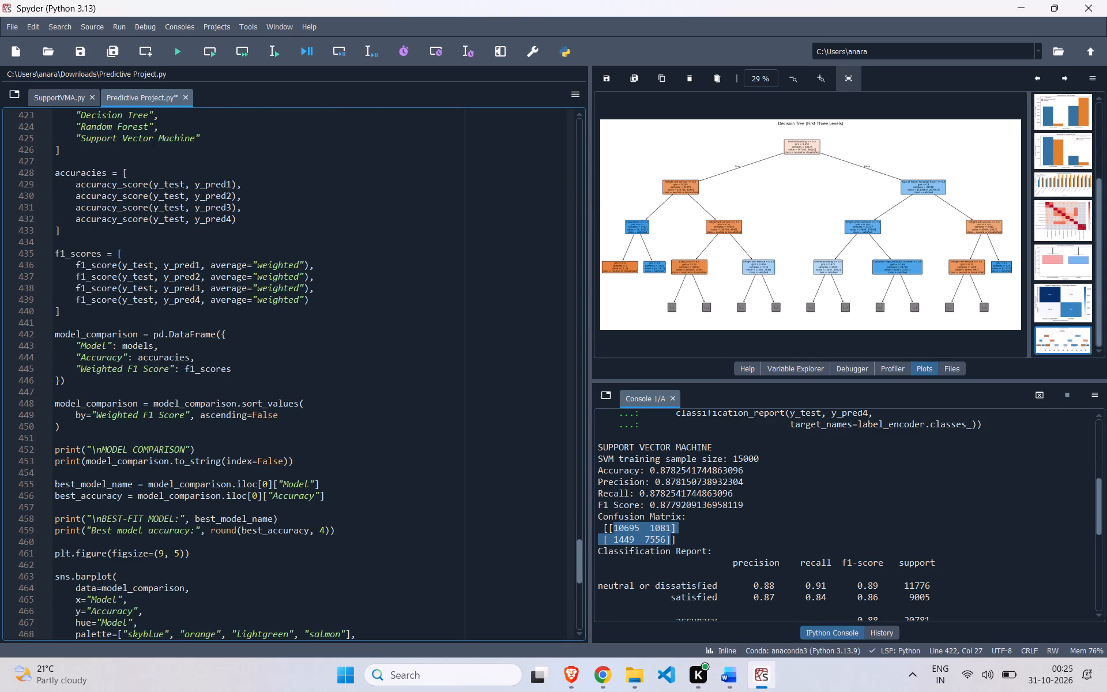
left_click(1045, 397)
Run the script section from the Step 14 models list through the best-model name and accuracy prints in Step 15.
scroll(229, 350, "up", 1)
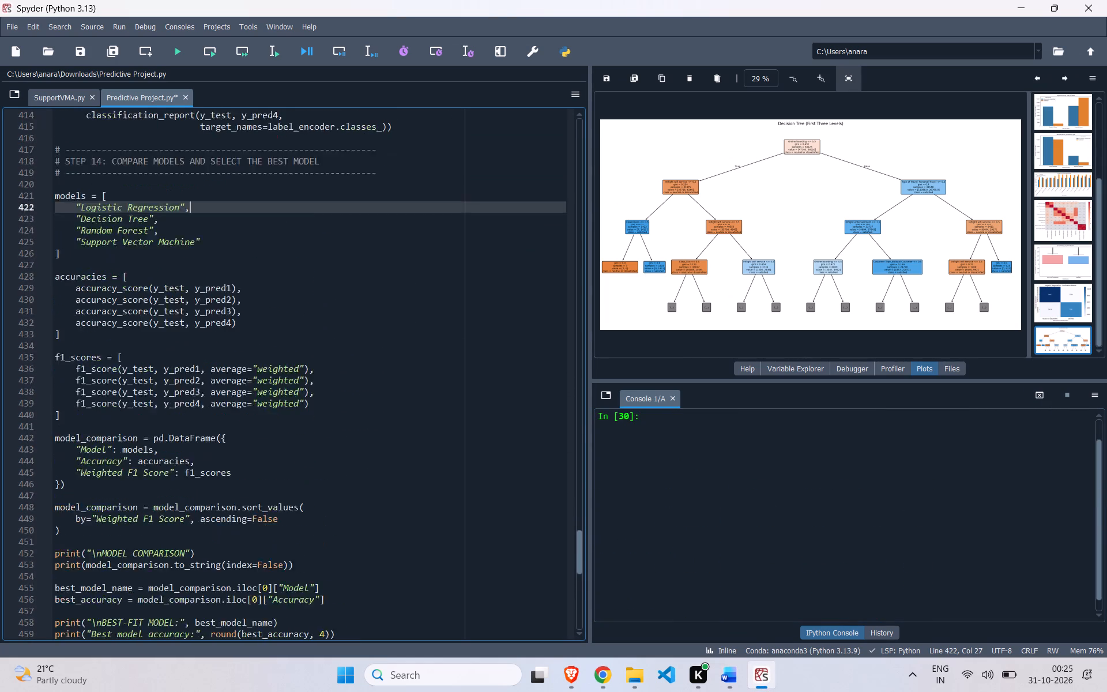
scroll(229, 350, "up", 1)
left_click_drag(53, 252, 221, 484)
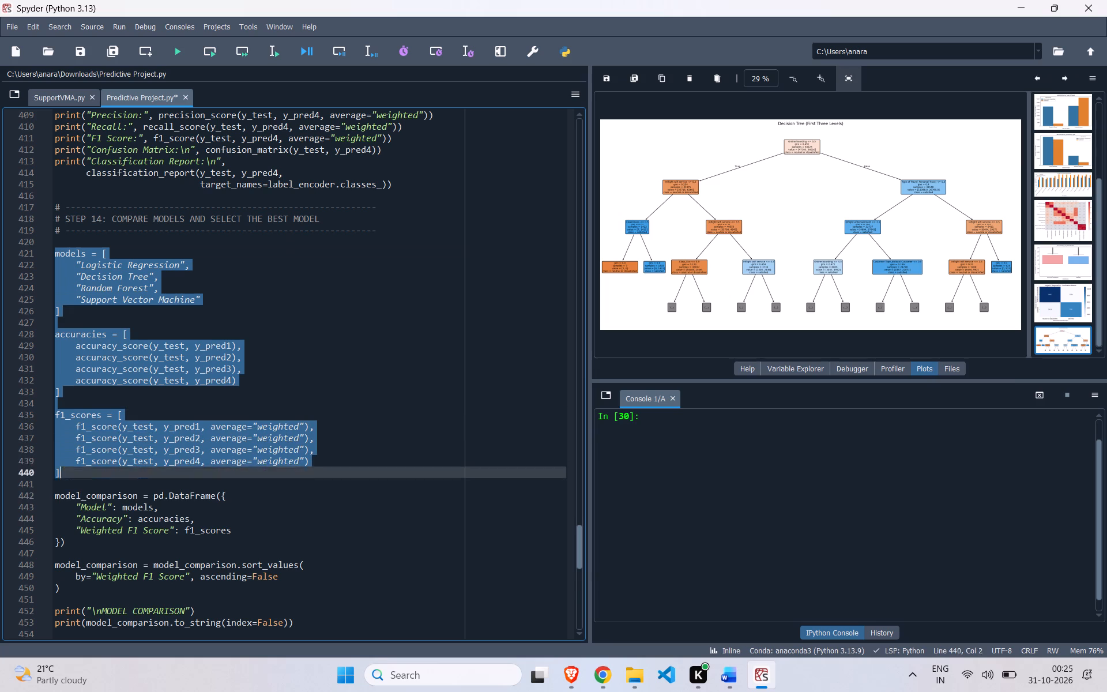
left_click_drag(221, 484, 342, 562)
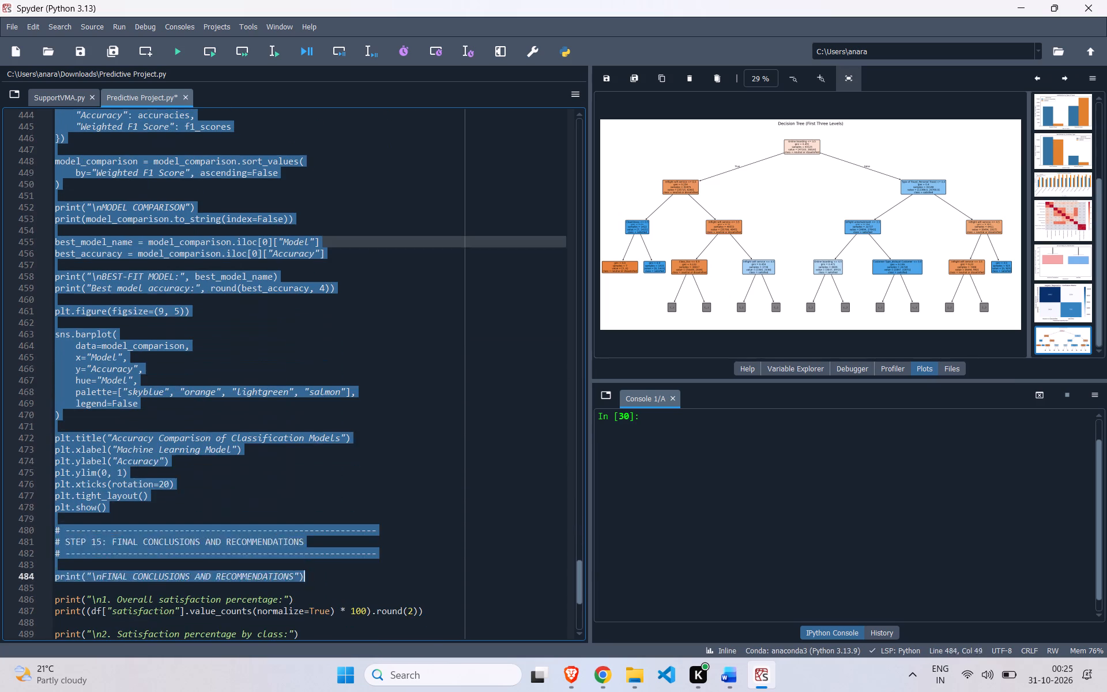
left_click_drag(342, 562, 303, 423)
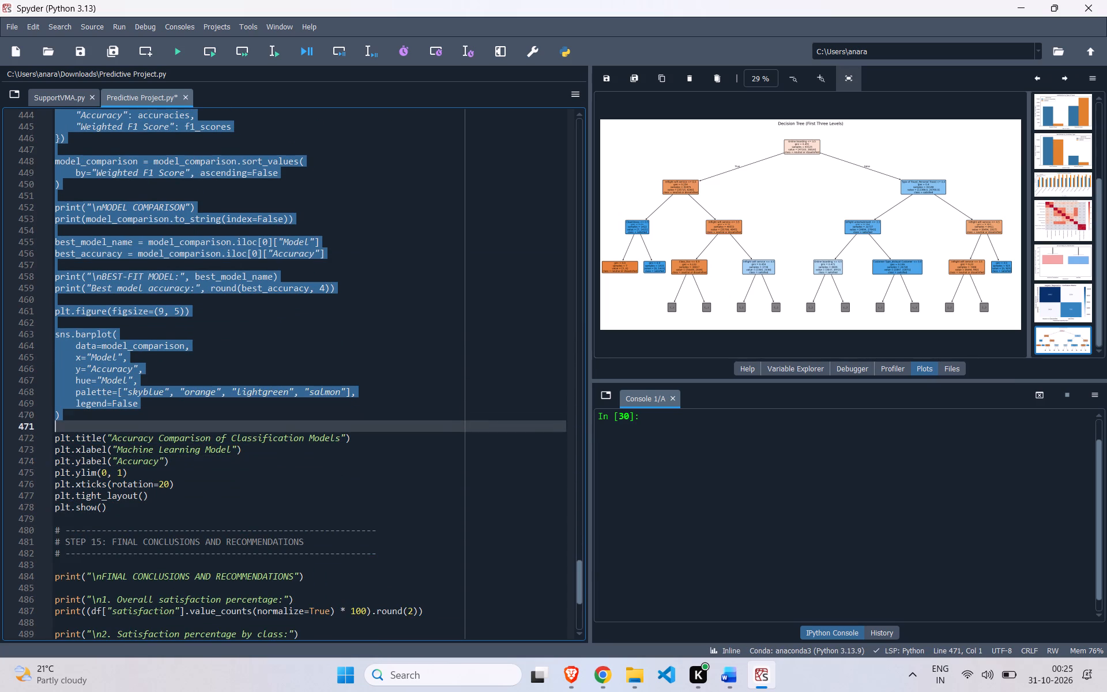
left_click_drag(303, 423, 351, 640)
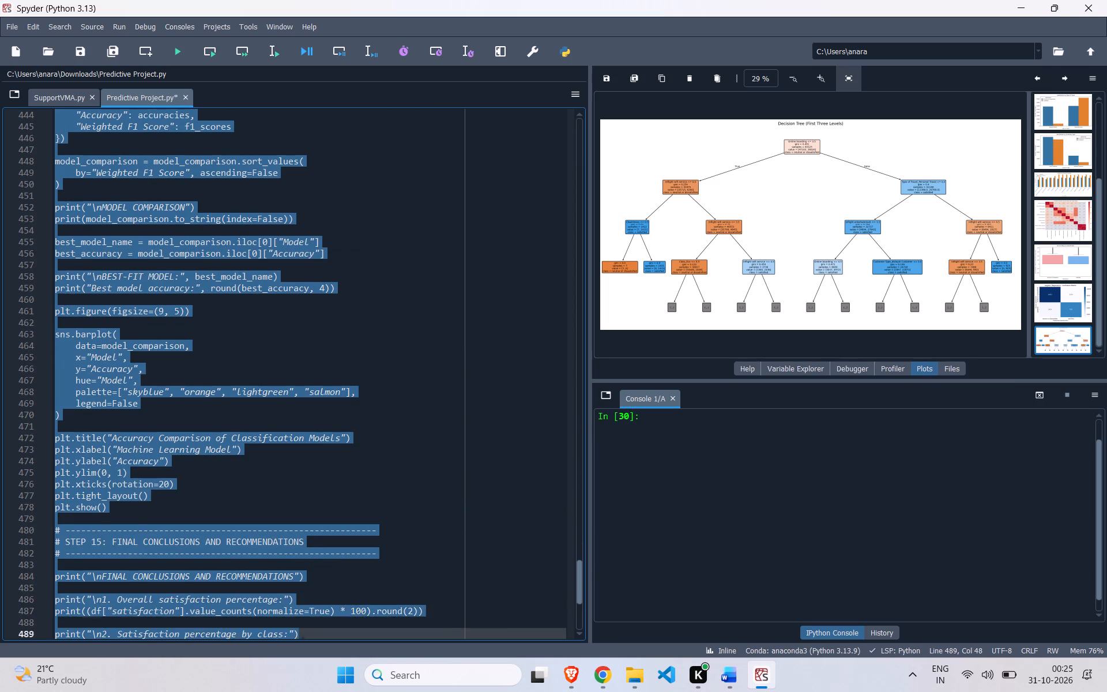
left_click_drag(351, 640, 339, 516)
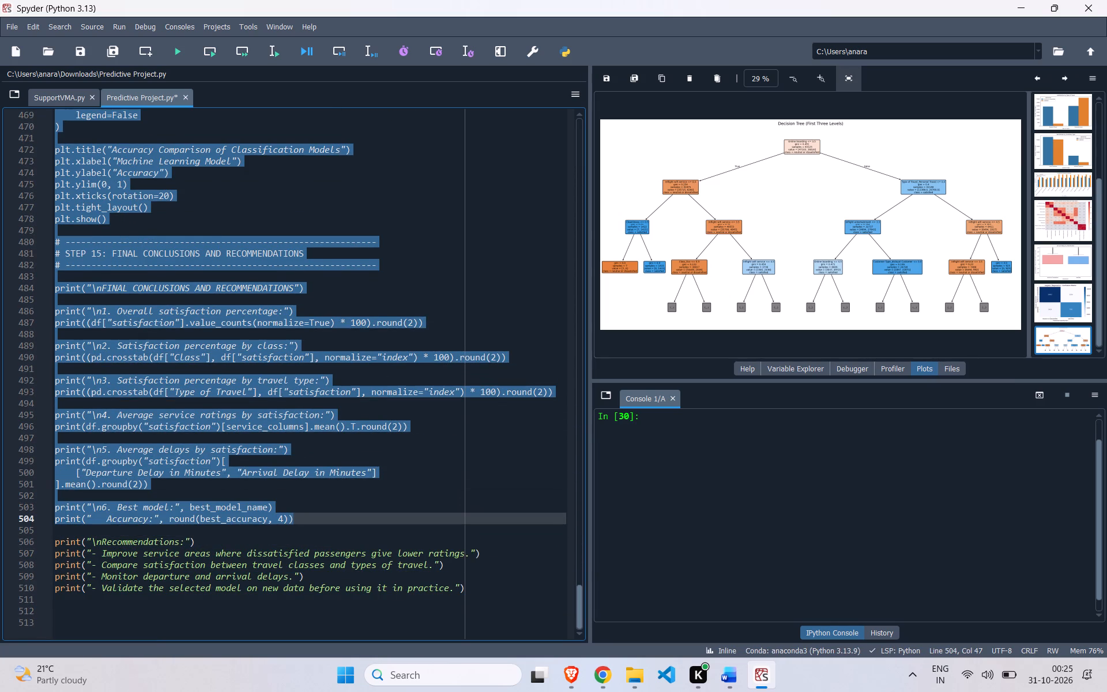
left_click_drag(339, 516, 339, 520)
left_click(272, 58)
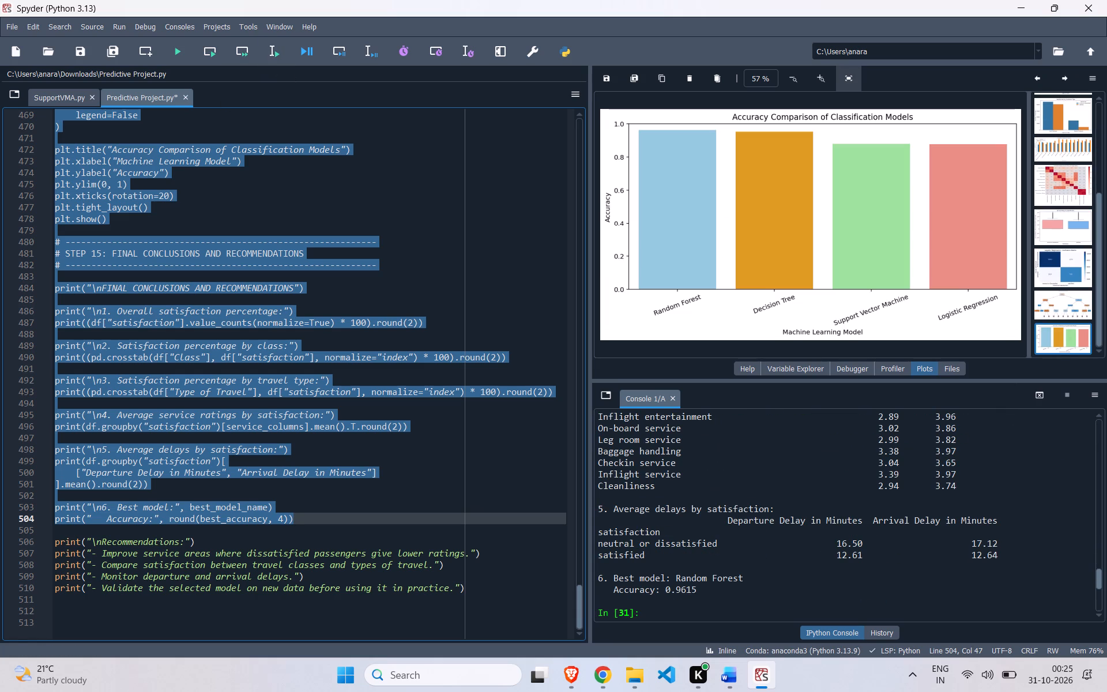
In the Word report's best-performing model paragraph, replace the highlighted accuracy placeholder with "0.9615.".
left_click(731, 679)
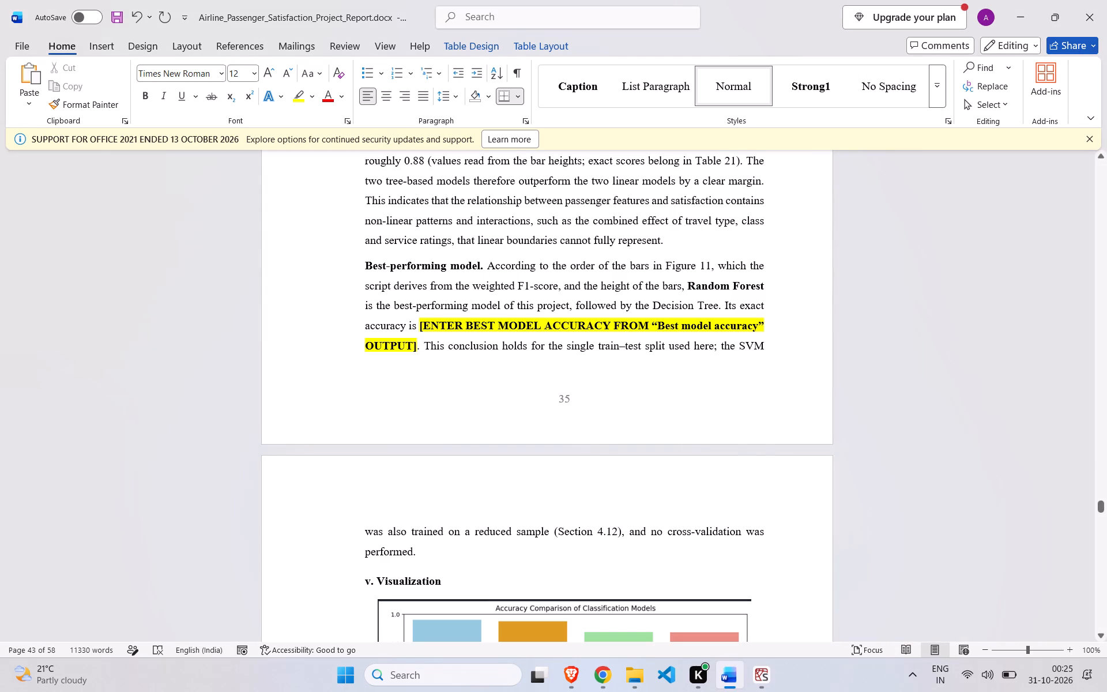
left_click_drag(418, 329, 574, 339)
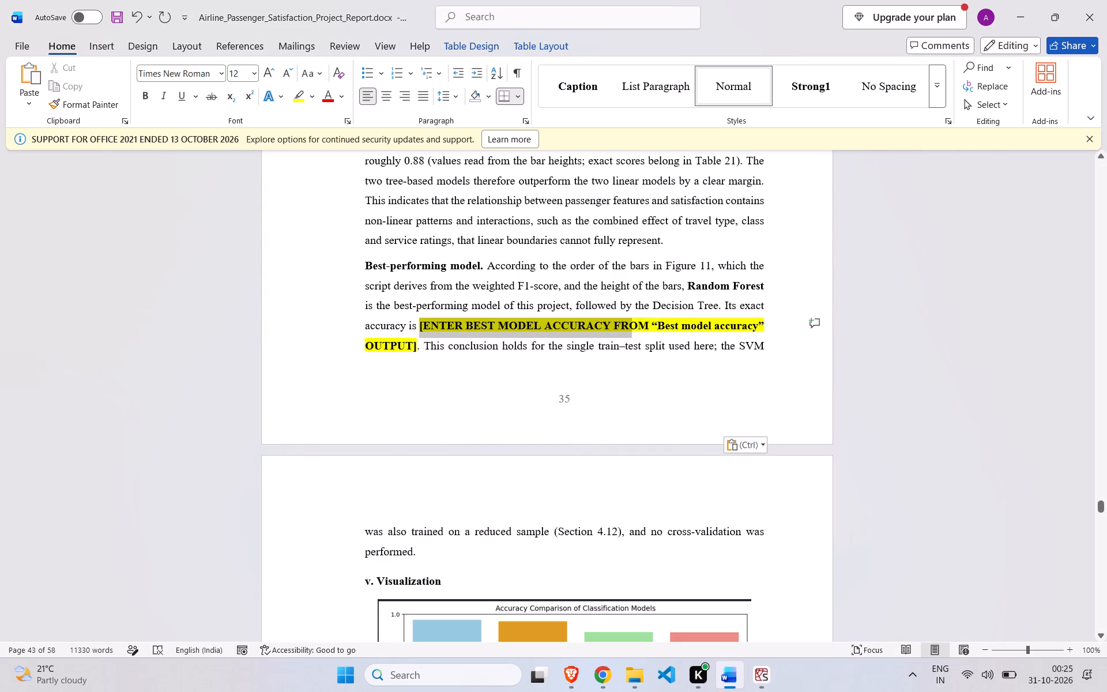
left_click_drag(574, 339, 421, 353)
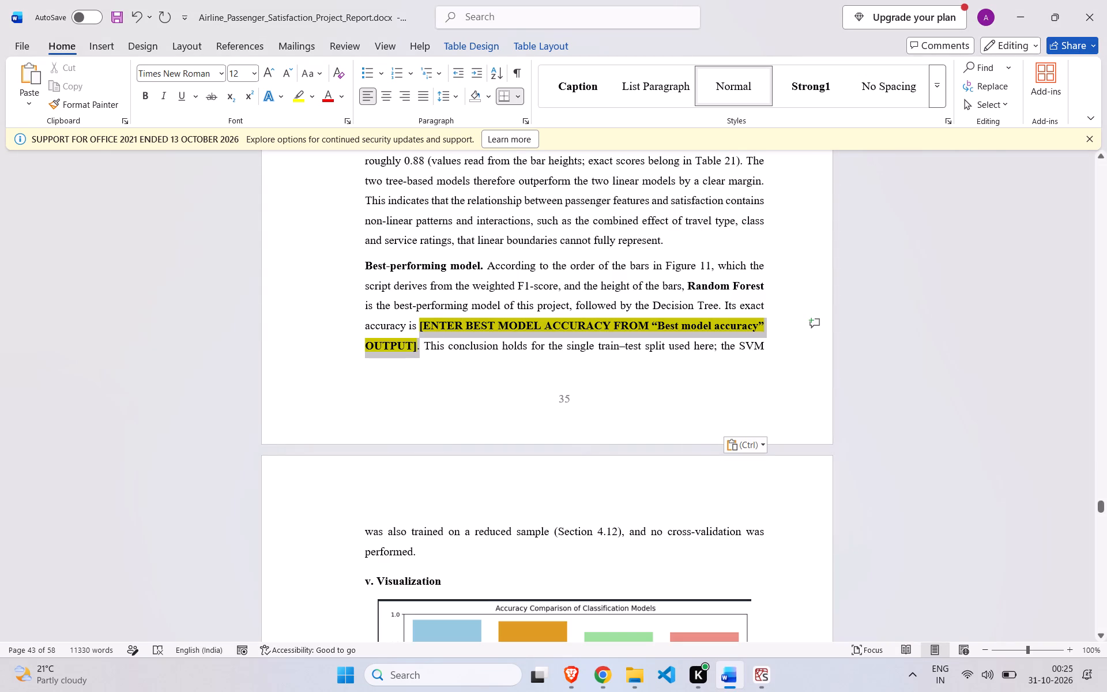
left_click_drag(421, 353, 419, 353)
key("BackSpace")
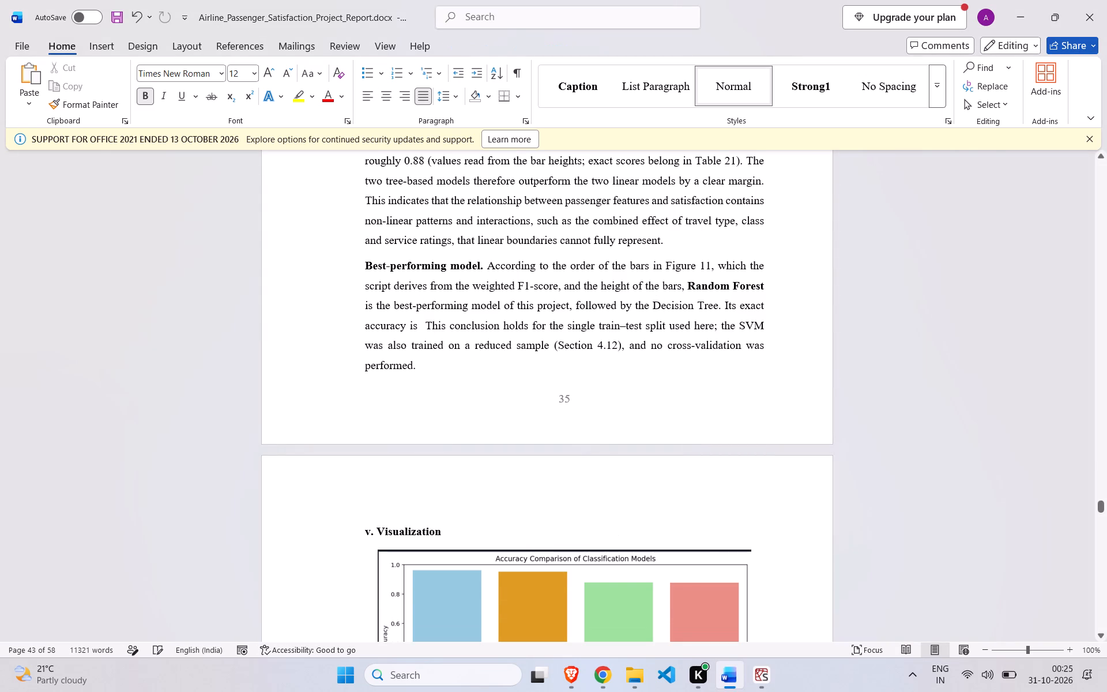
type("0.9615")
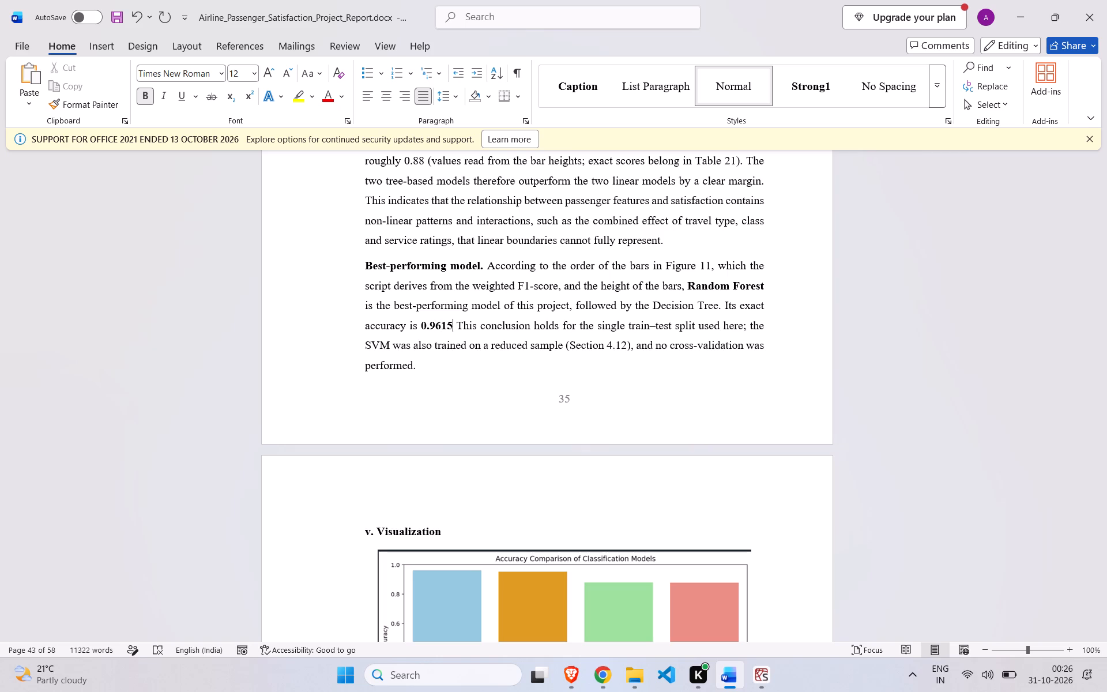
key("period")
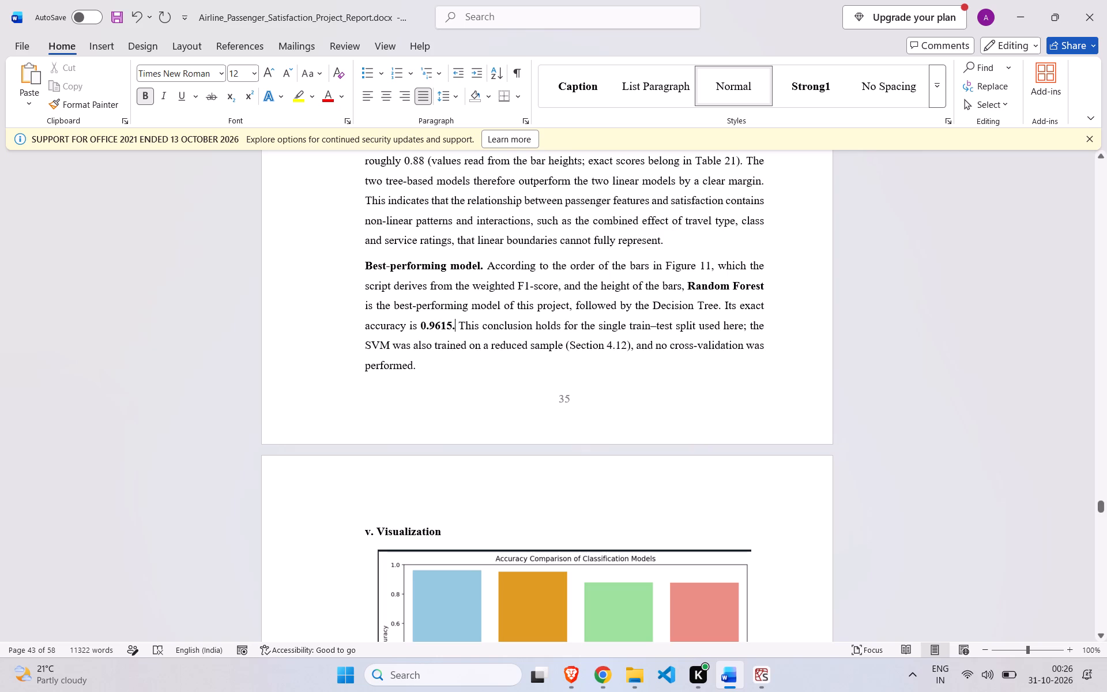
Delete the highlighted best-model name and accuracy placeholder at the end of section 5.3 and end the sentence with a period.
scroll(500, 375, "down", 1)
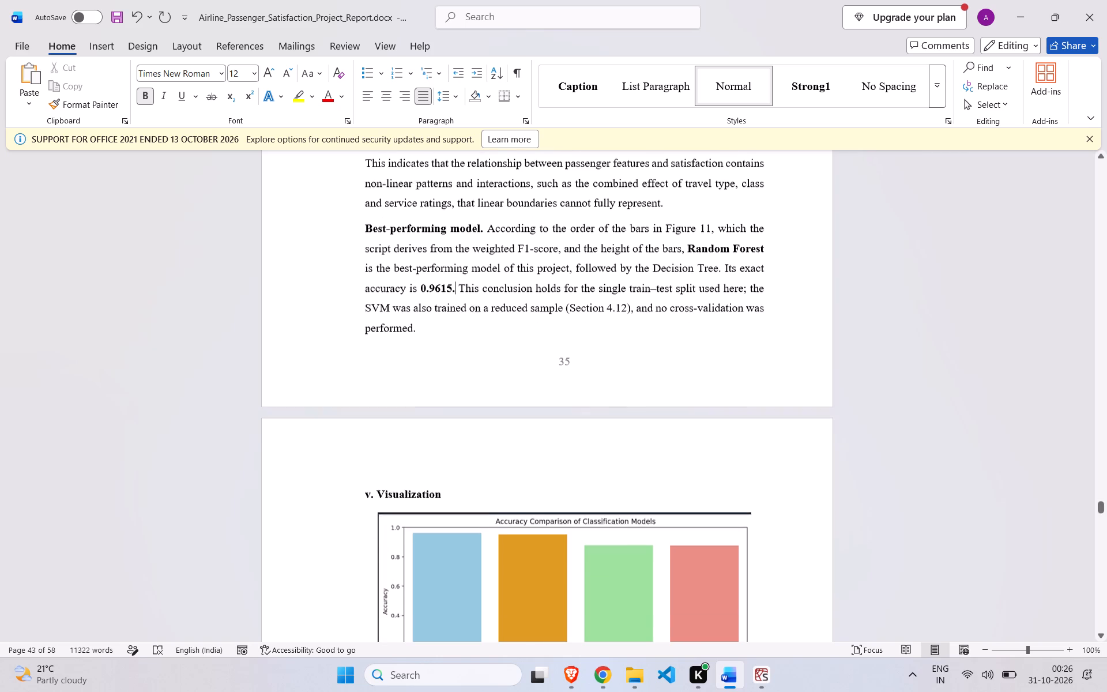
scroll(500, 375, "down", 4)
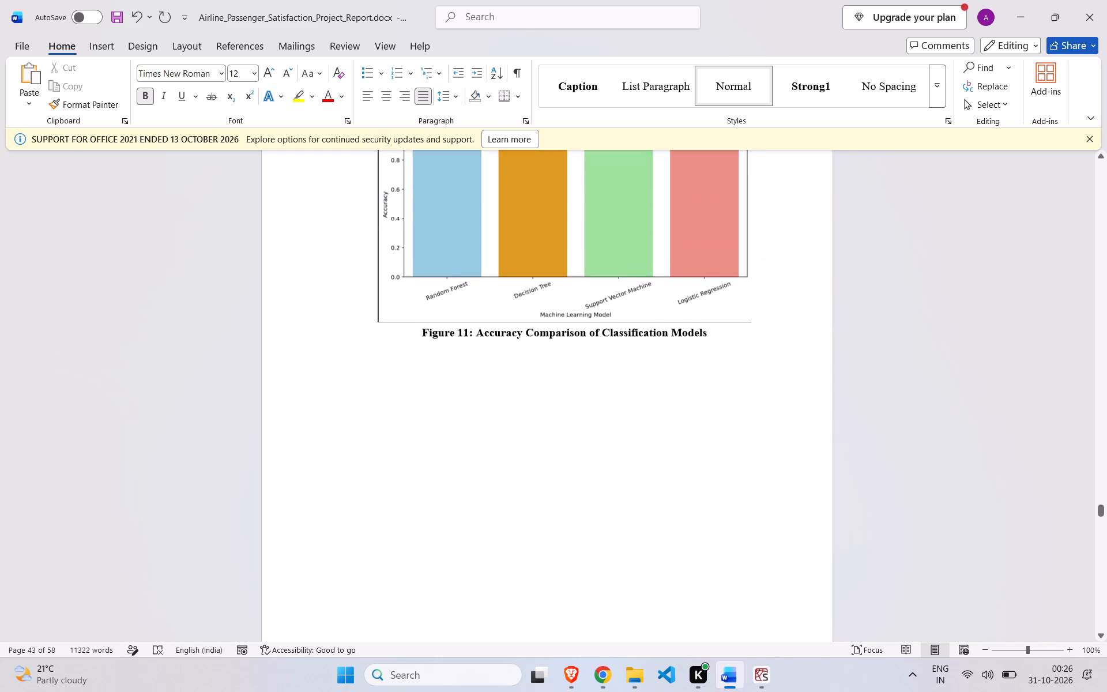
scroll(500, 375, "down", 7)
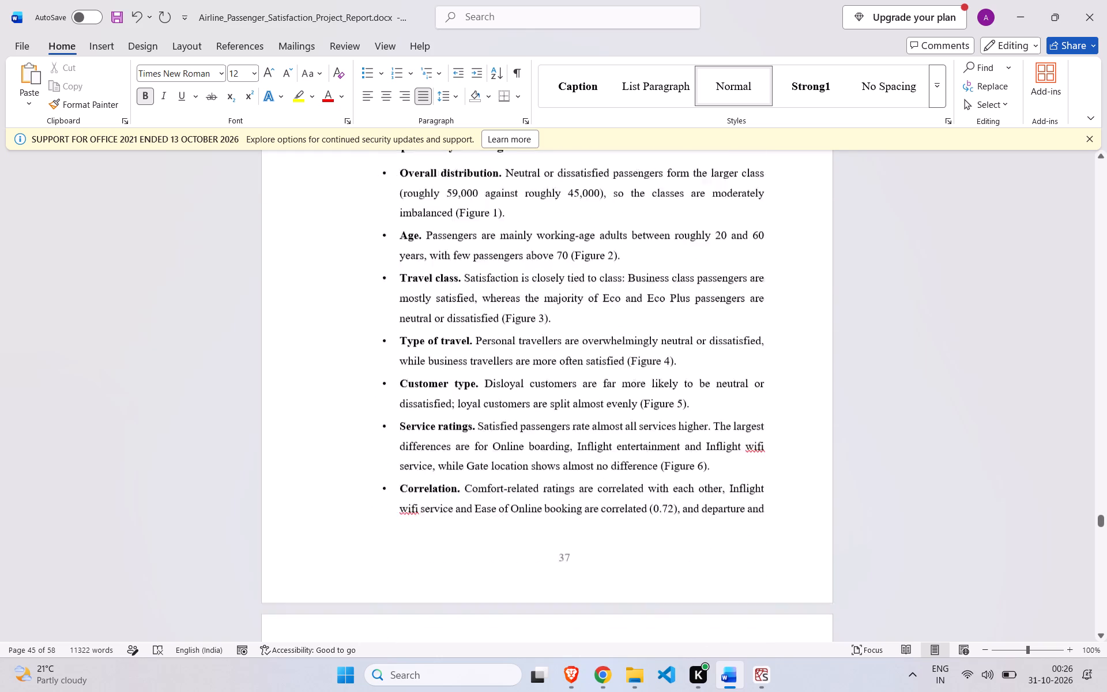
scroll(500, 375, "down", 1)
scroll(500, 375, "up", 1)
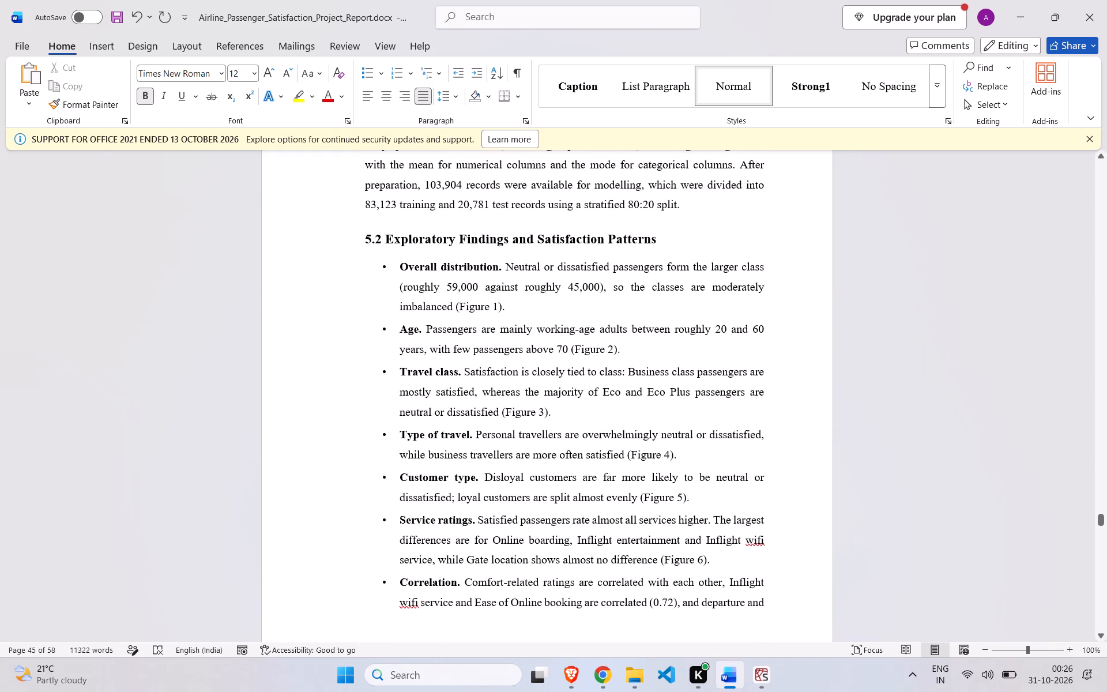
scroll(500, 375, "down", 3)
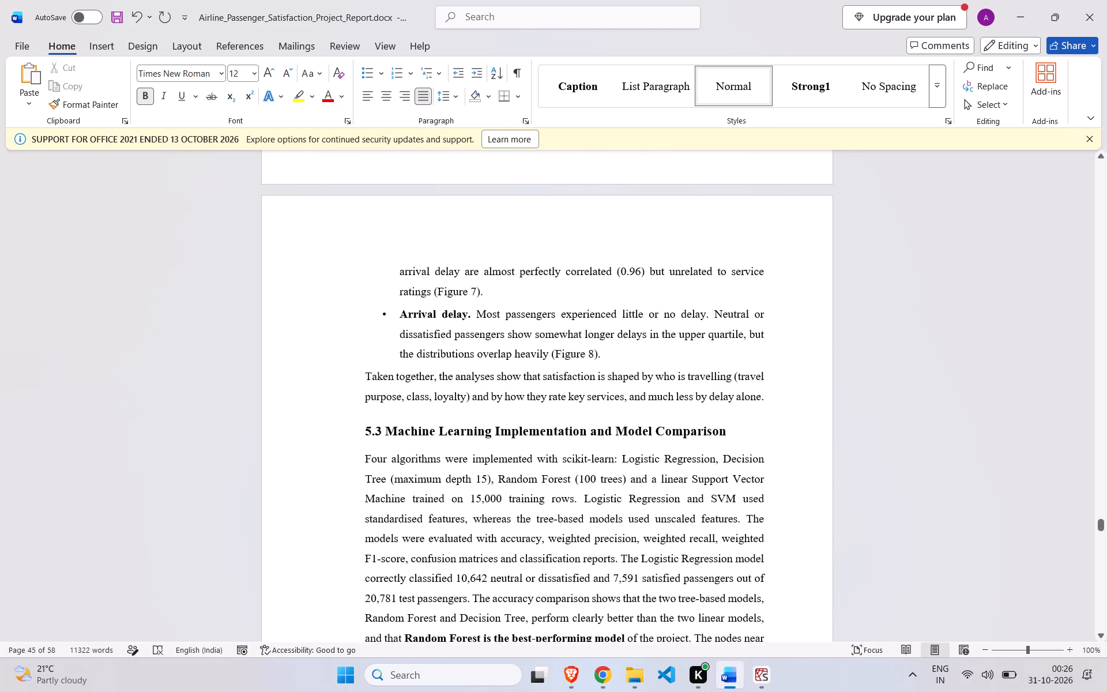
scroll(500, 375, "down", 2)
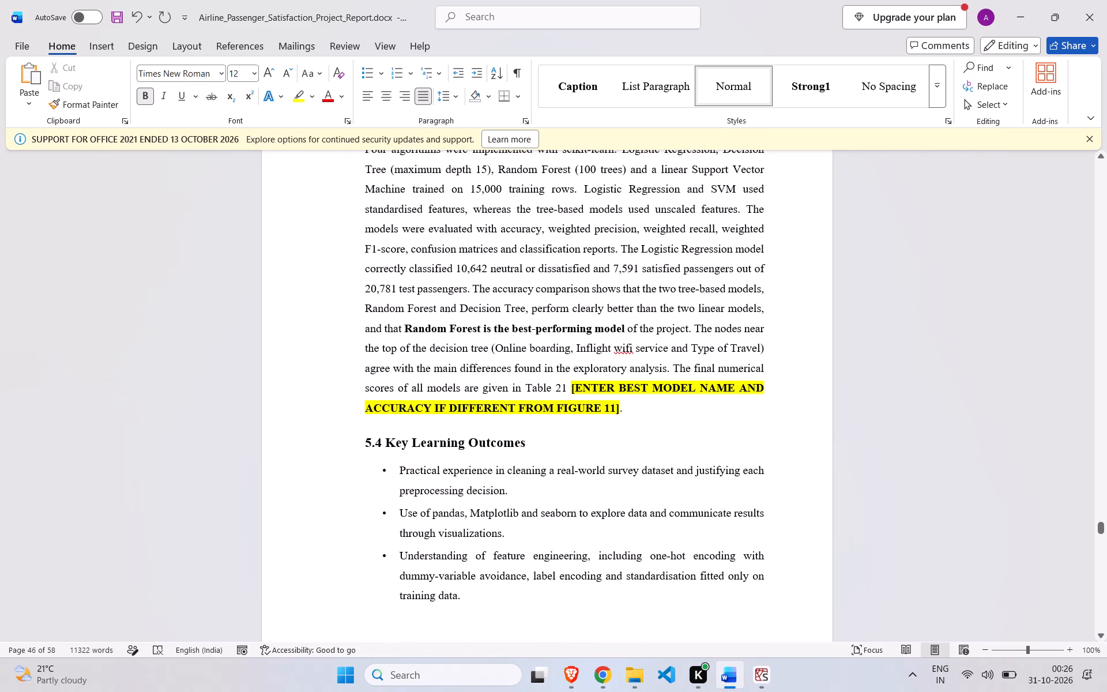
left_click_drag(570, 388, 624, 406)
key("BackSpace")
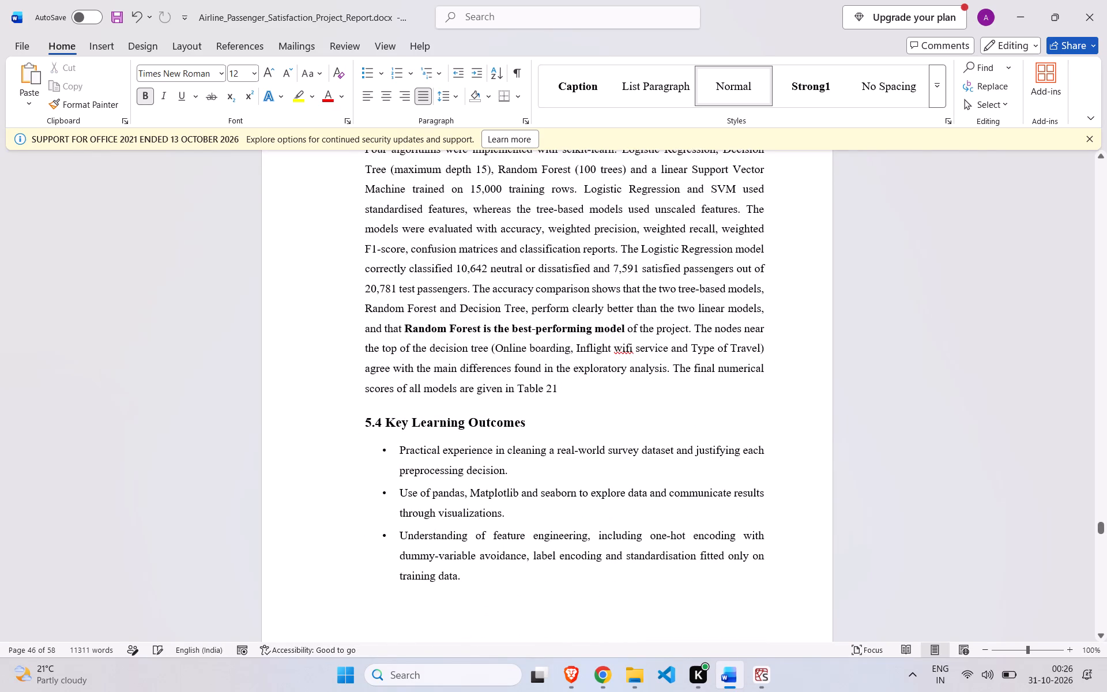
key("period")
Look through section 5.4 Key Learning Outcomes and the Future Scope chapter for remaining highlighted placeholders.
scroll(624, 406, "down", 3)
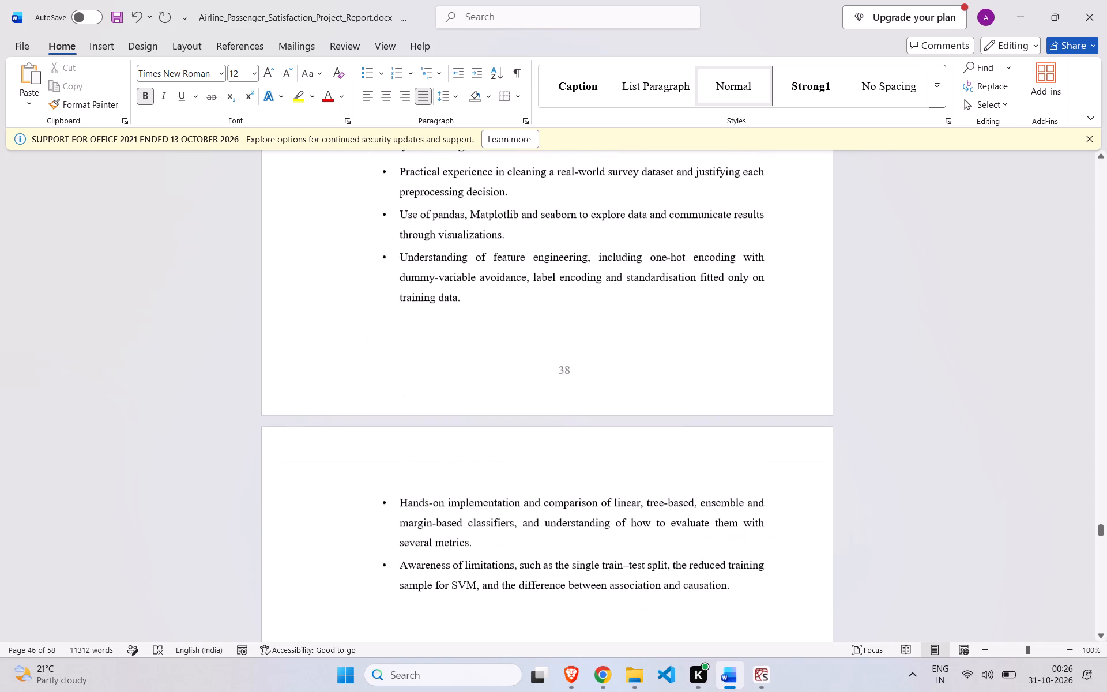
scroll(624, 406, "up", 1)
scroll(624, 406, "down", 3)
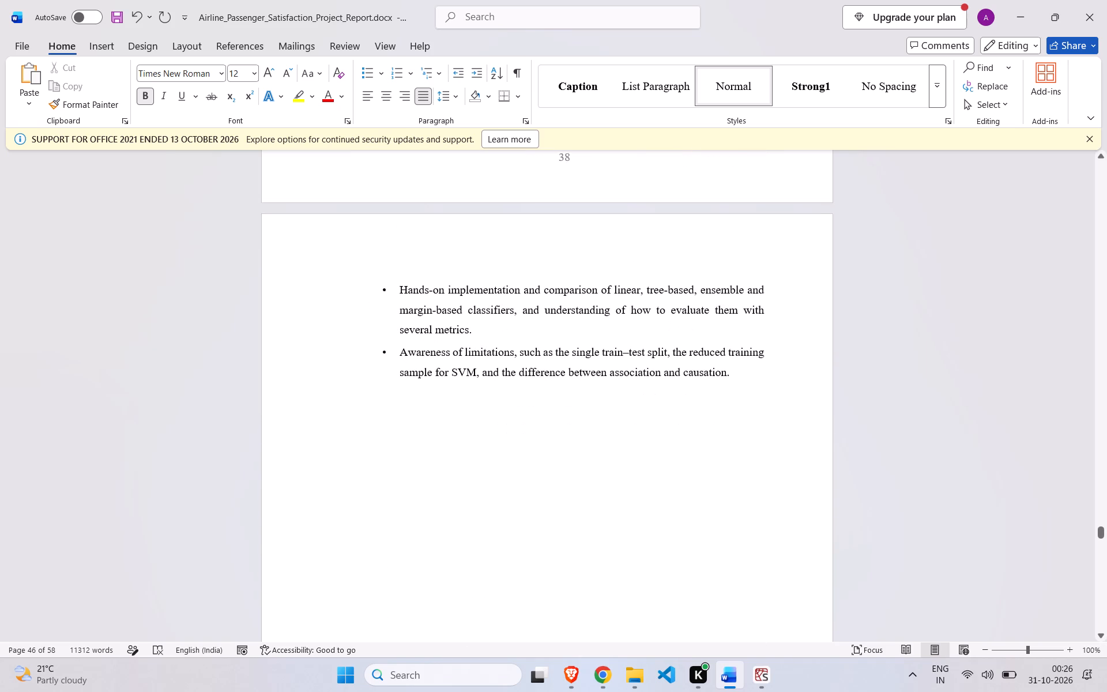
scroll(624, 406, "down", 5)
scroll(624, 406, "up", 1)
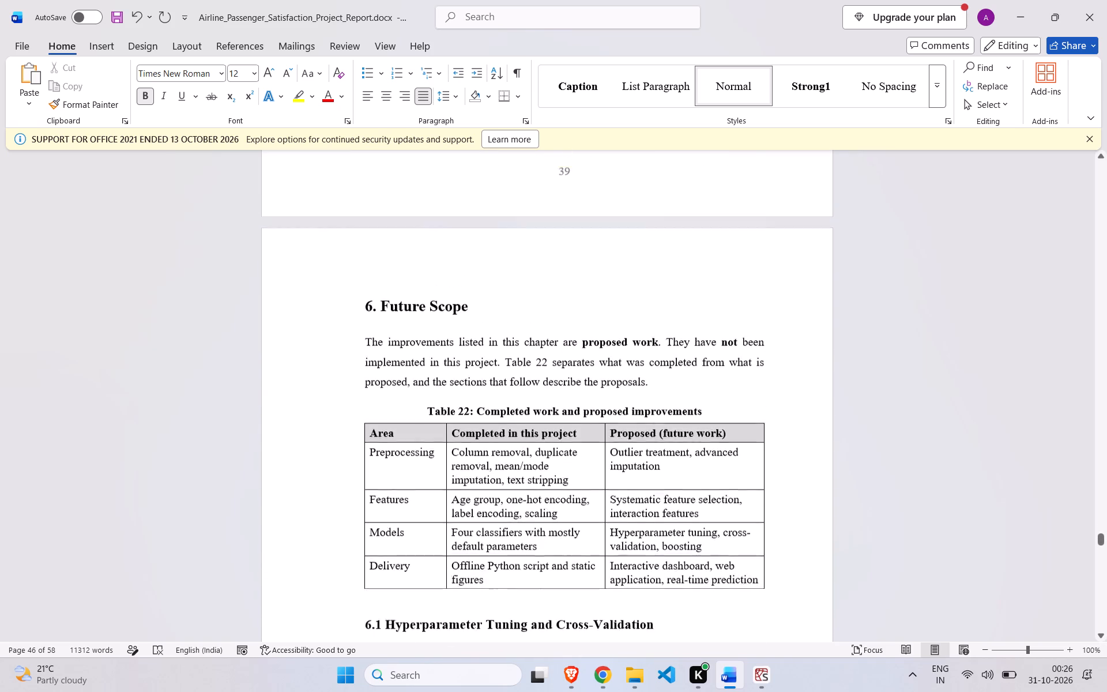
scroll(624, 406, "up", 5)
scroll(624, 406, "down", 3)
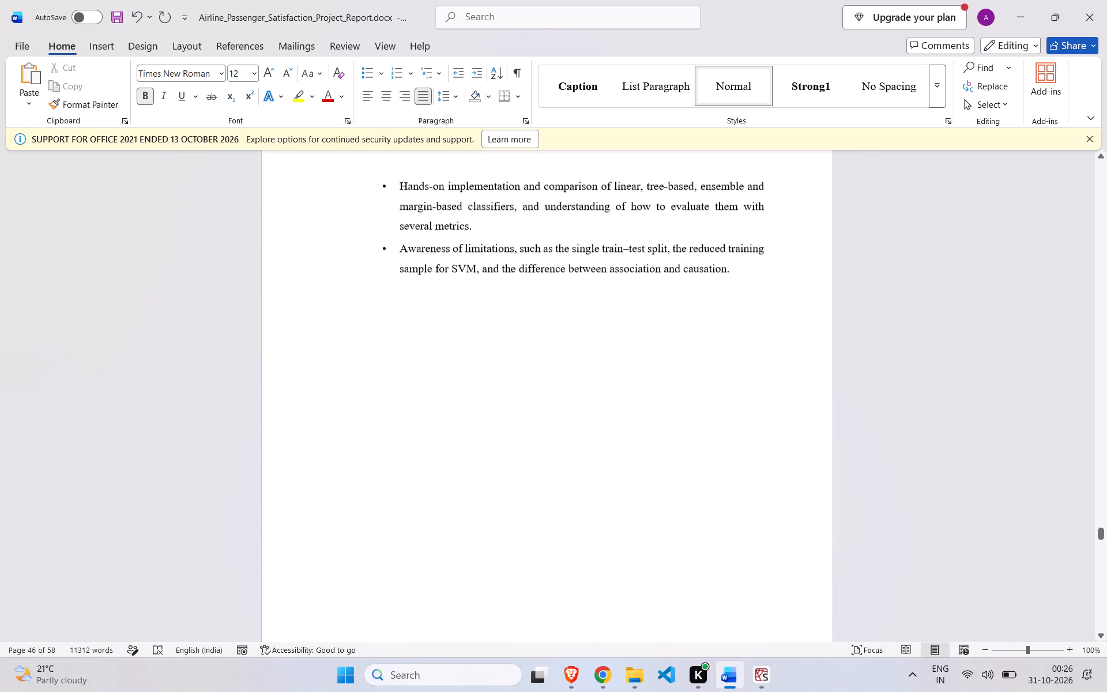
scroll(624, 406, "down", 5)
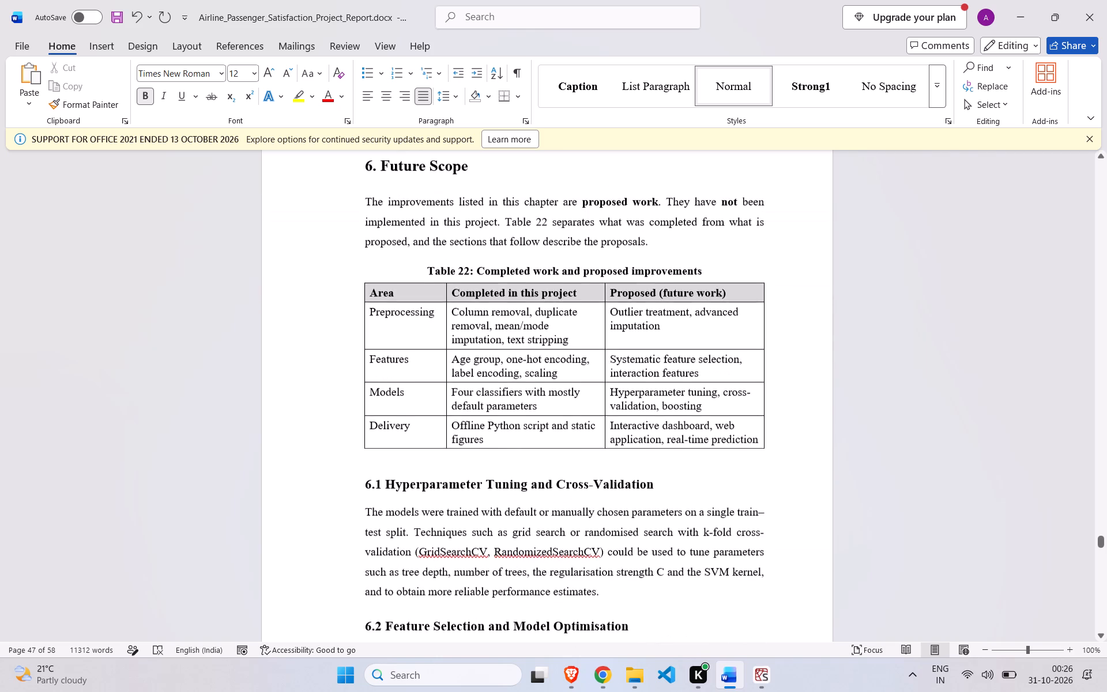
scroll(624, 406, "down", 2)
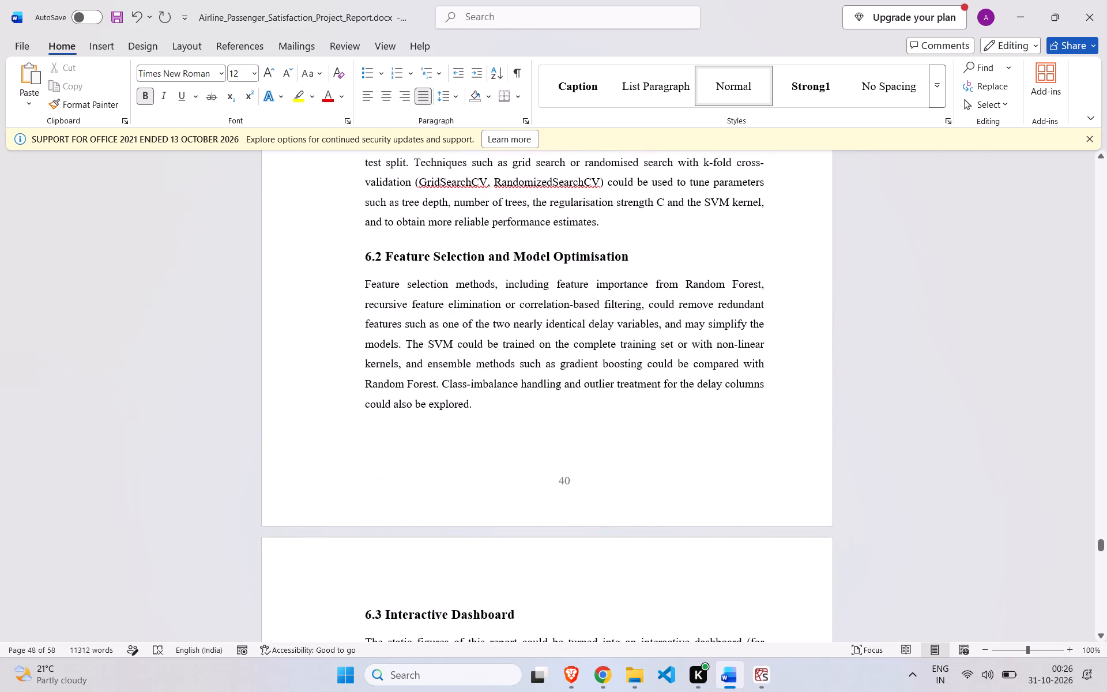
scroll(624, 406, "down", 1)
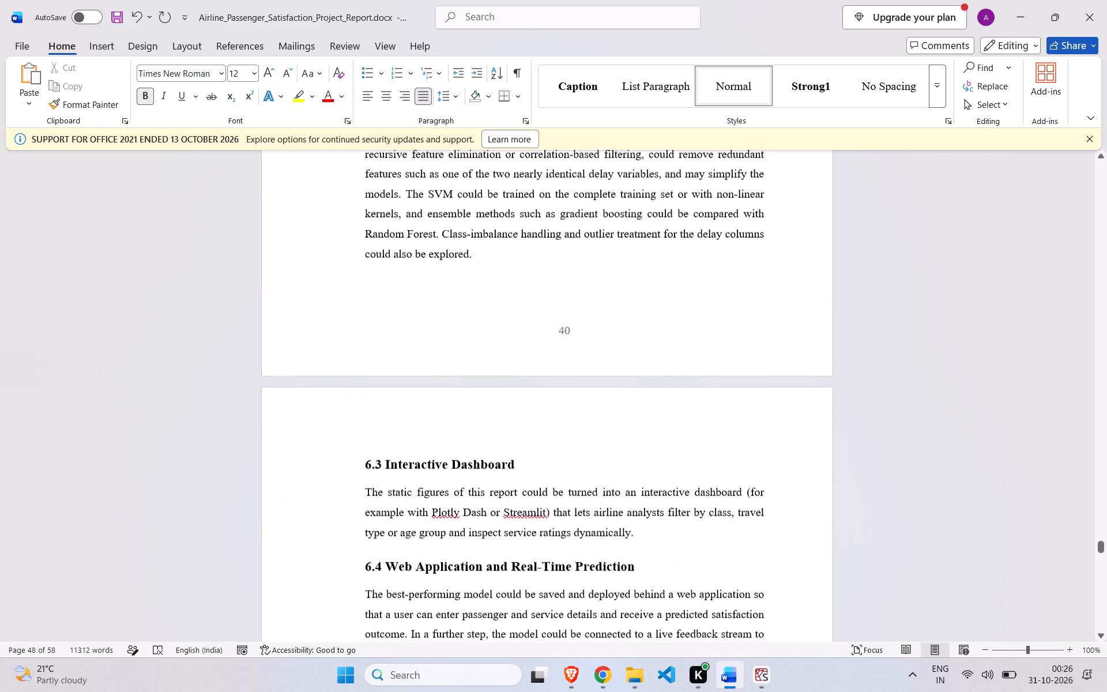
In reference [1] of the References chapter, delete the highlighted Kaggle dataset author placeholder and the period following it.
scroll(624, 406, "down", 6)
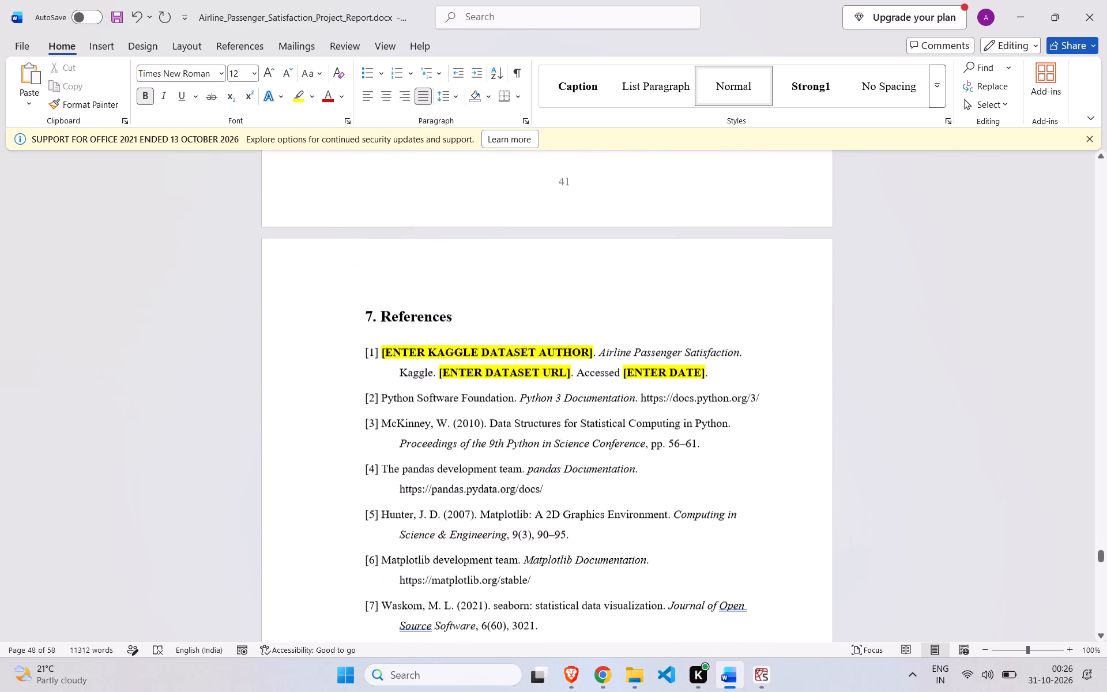
scroll(624, 406, "down", 1)
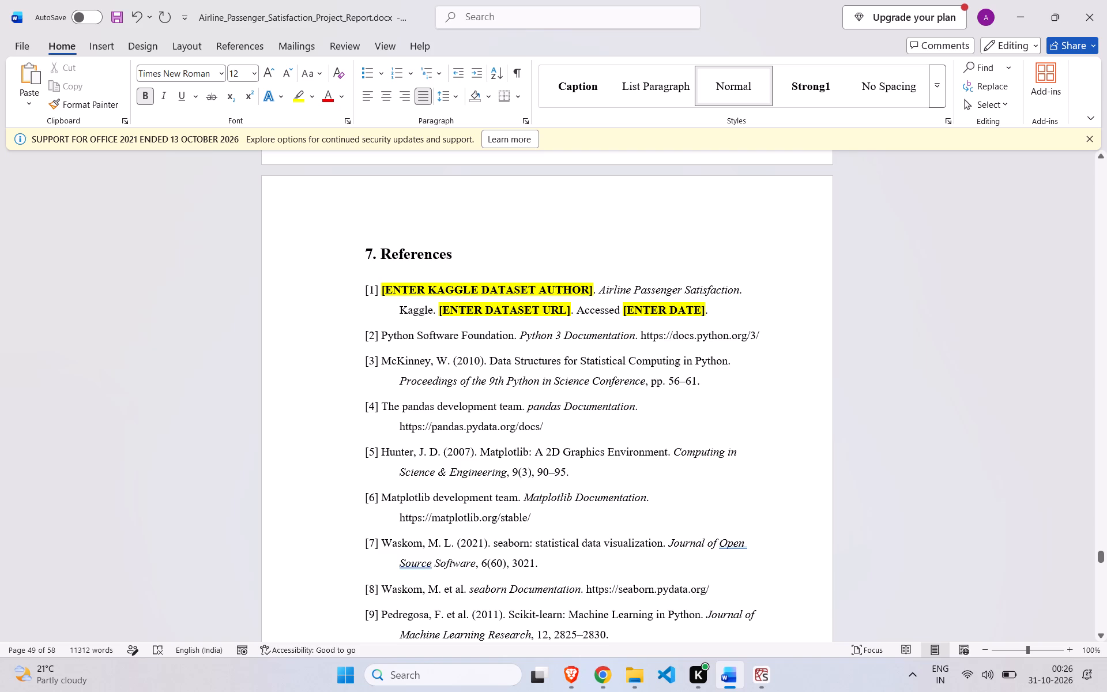
left_click_drag(591, 288, 394, 288)
key("BackSpace")
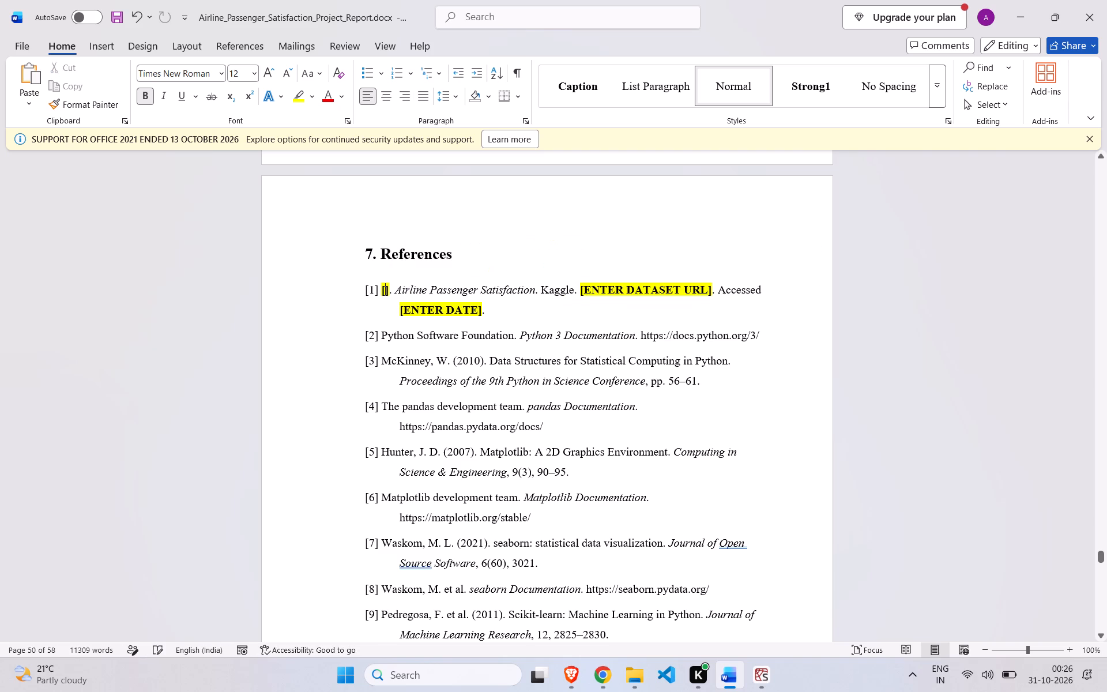
key("Right")
key("BackSpace")
key("BackSpace")
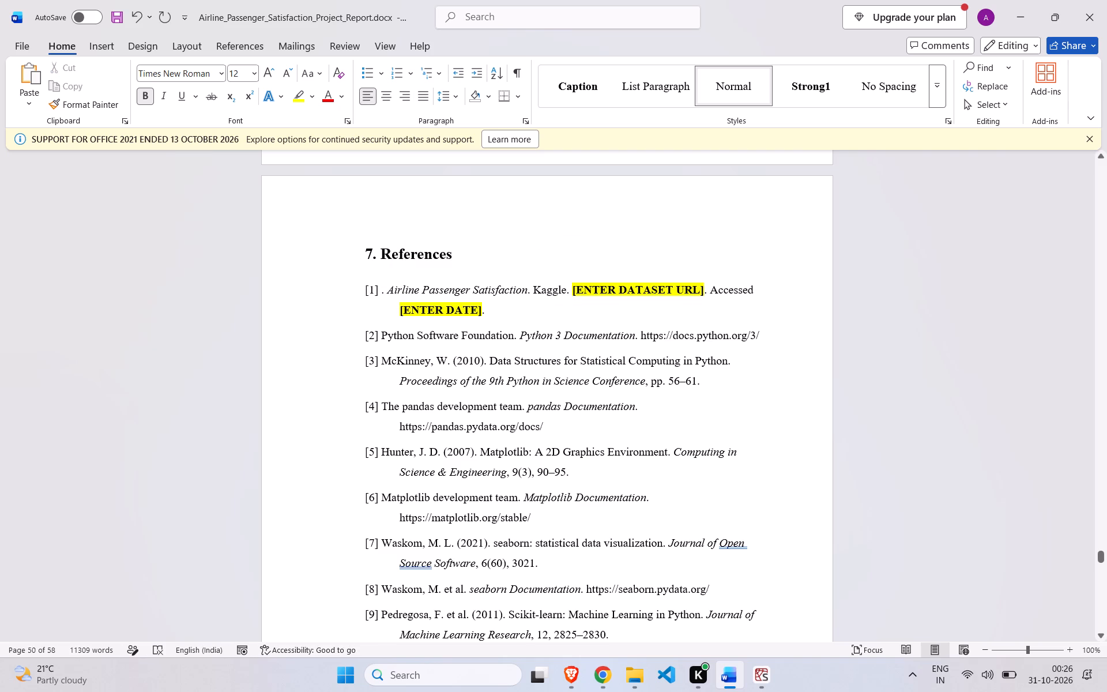
key("Right")
key("BackSpace")
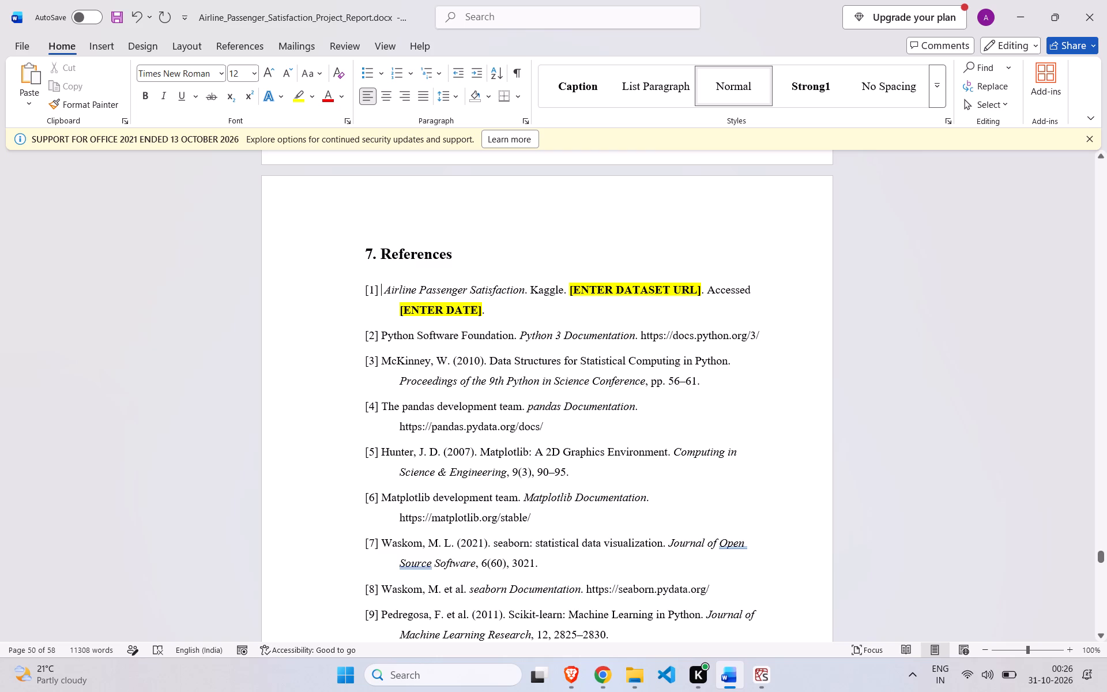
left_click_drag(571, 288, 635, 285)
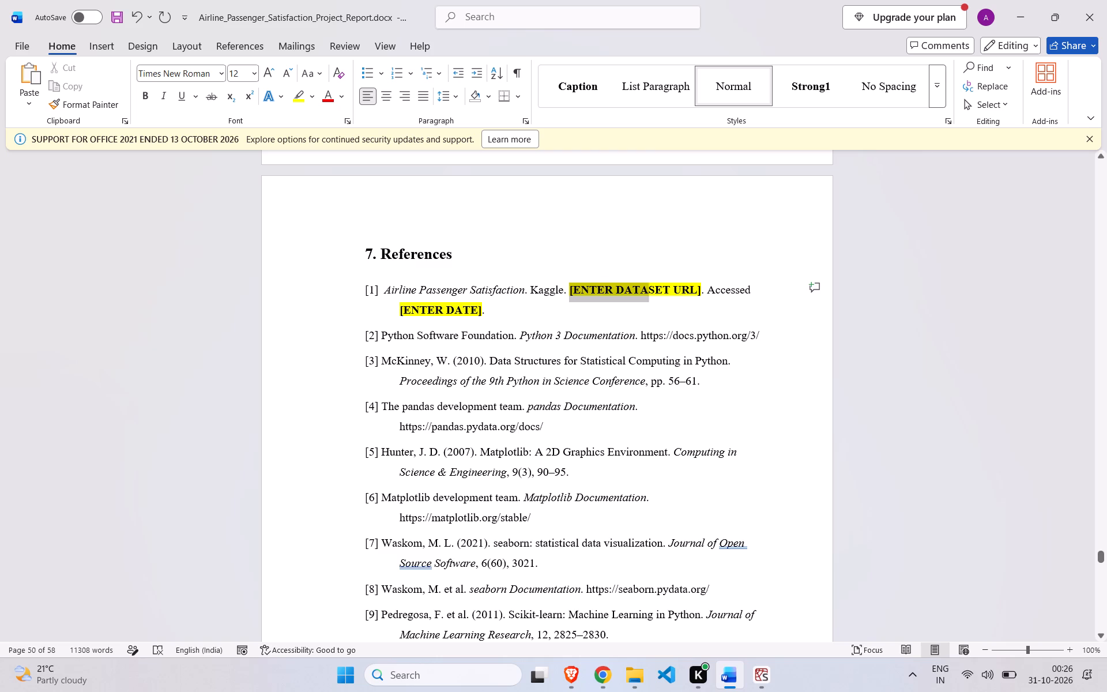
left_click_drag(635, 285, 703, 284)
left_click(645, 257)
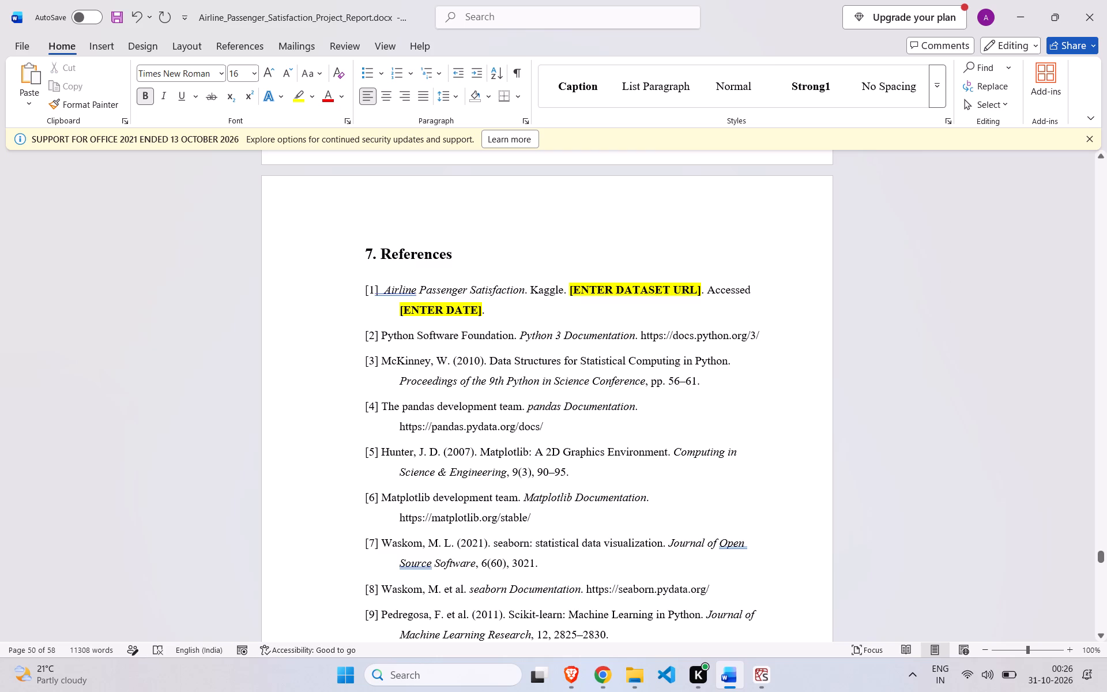
Delete the highlighted [ENTER DATE] placeholder and the closing period after "Accessed" in reference [1].
left_click_drag(481, 307, 406, 309)
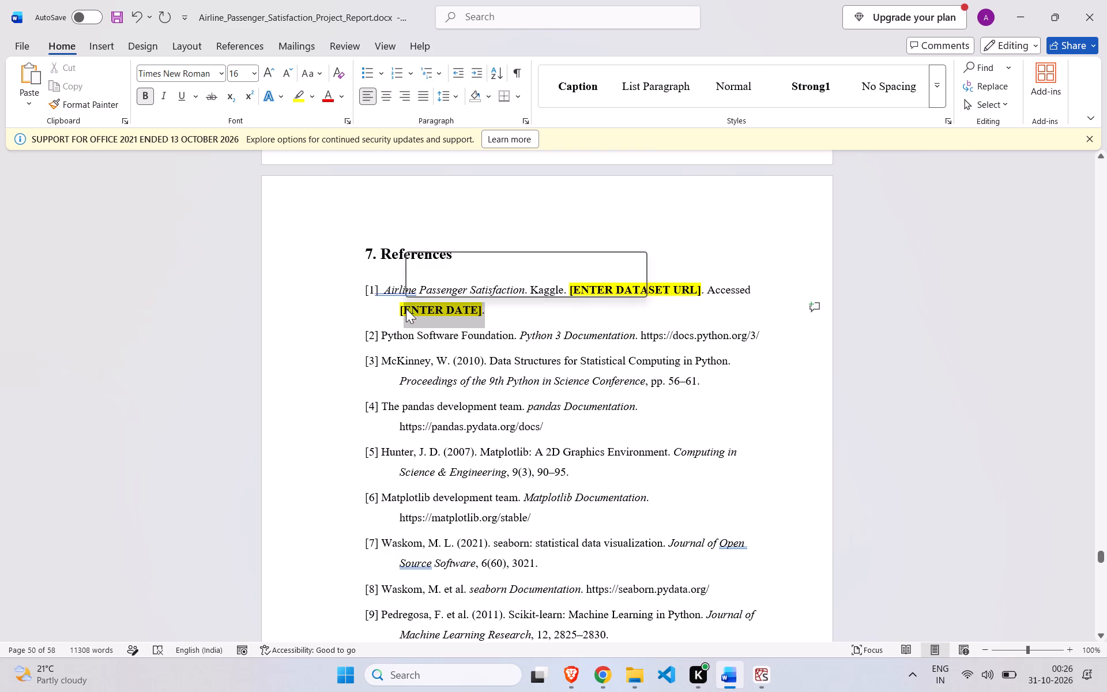
key("BackSpace")
key("BackSpace")
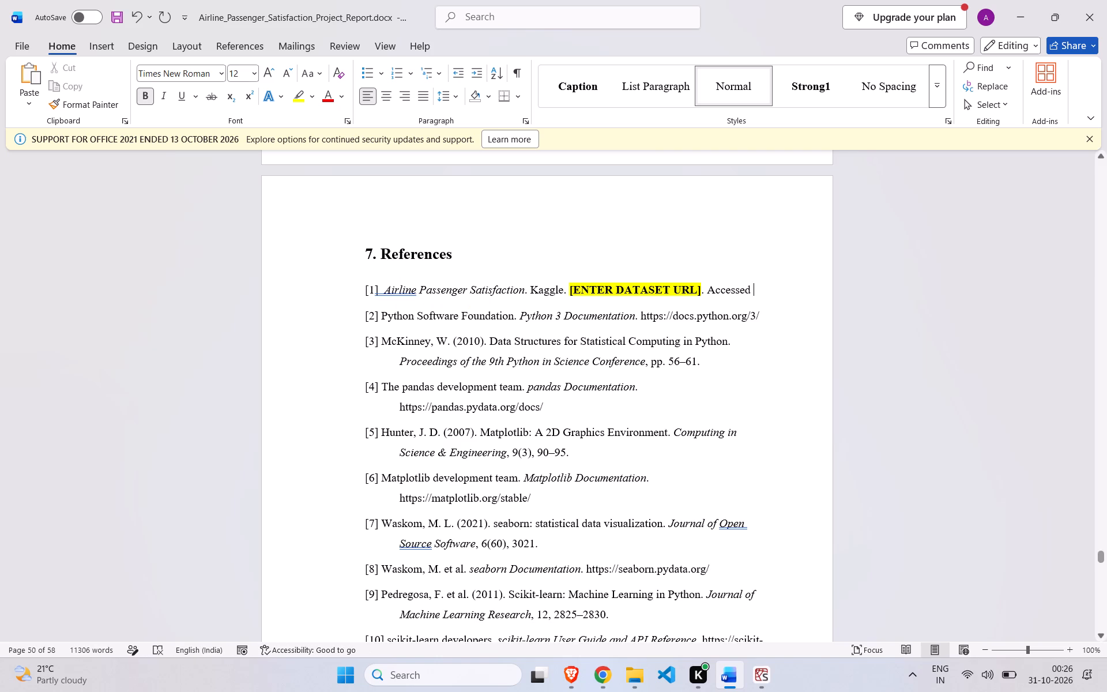
scroll(509, 307, "up", 20)
scroll(509, 307, "up", 20)
scroll(509, 307, "up", 2)
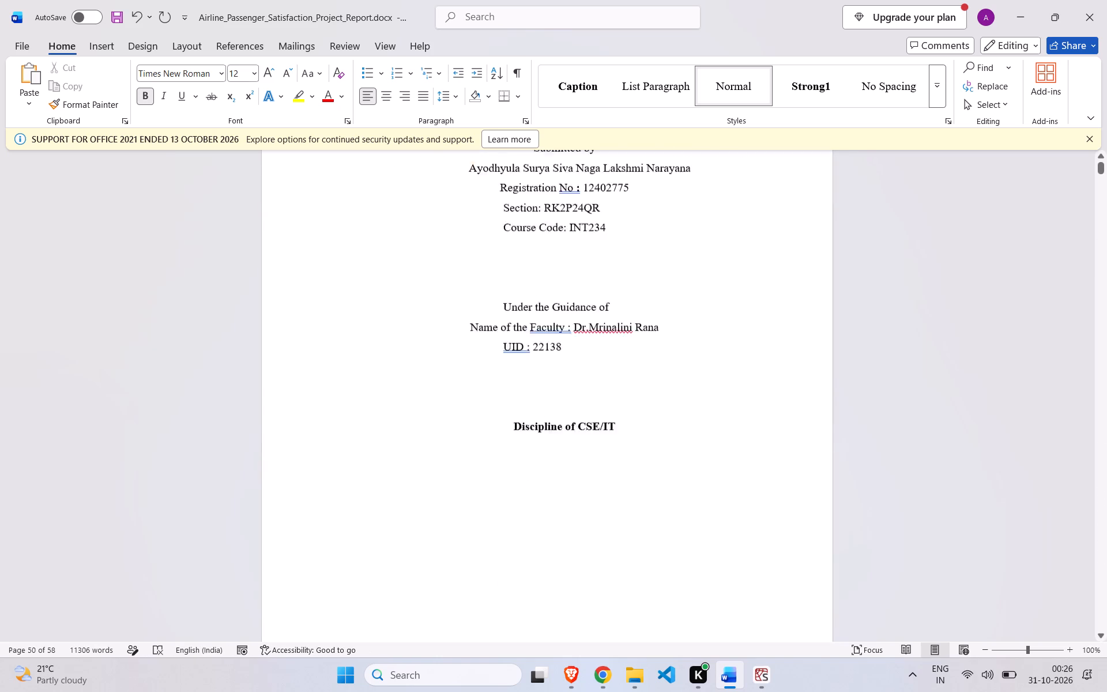
scroll(509, 307, "down", 5)
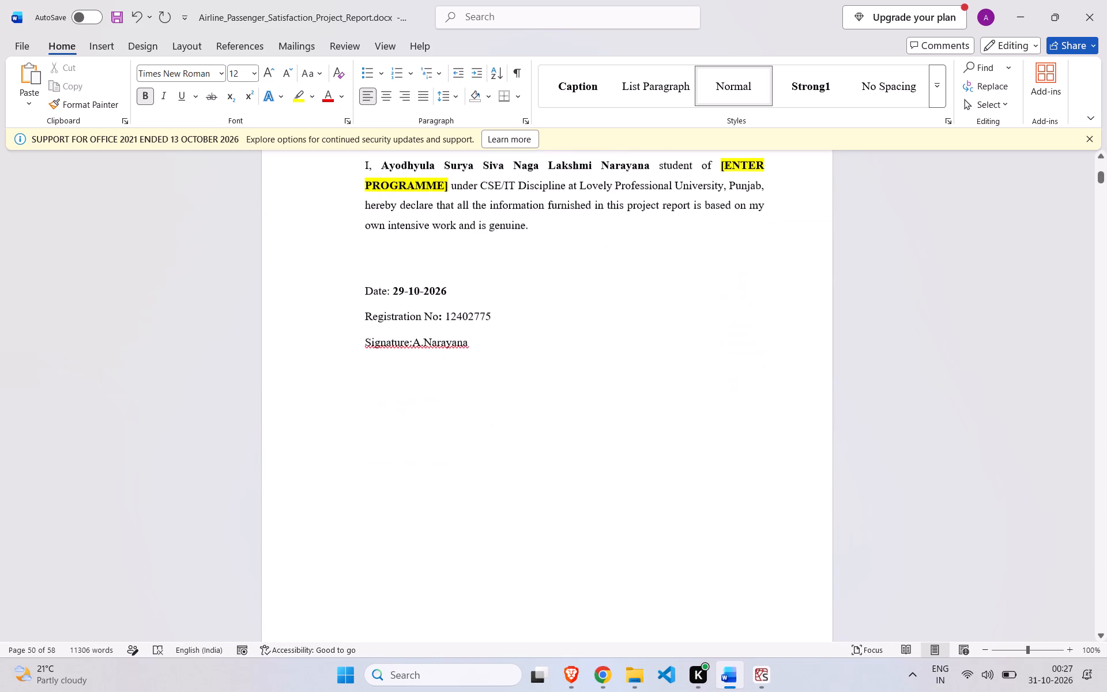
scroll(509, 307, "down", 9)
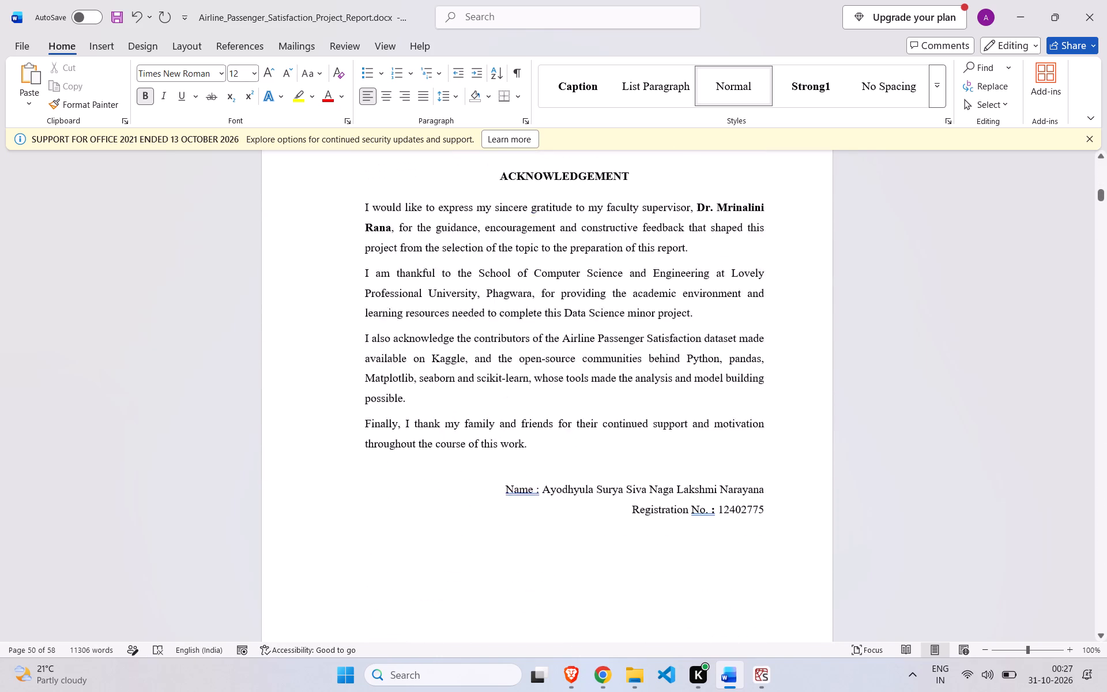
scroll(509, 307, "down", 18)
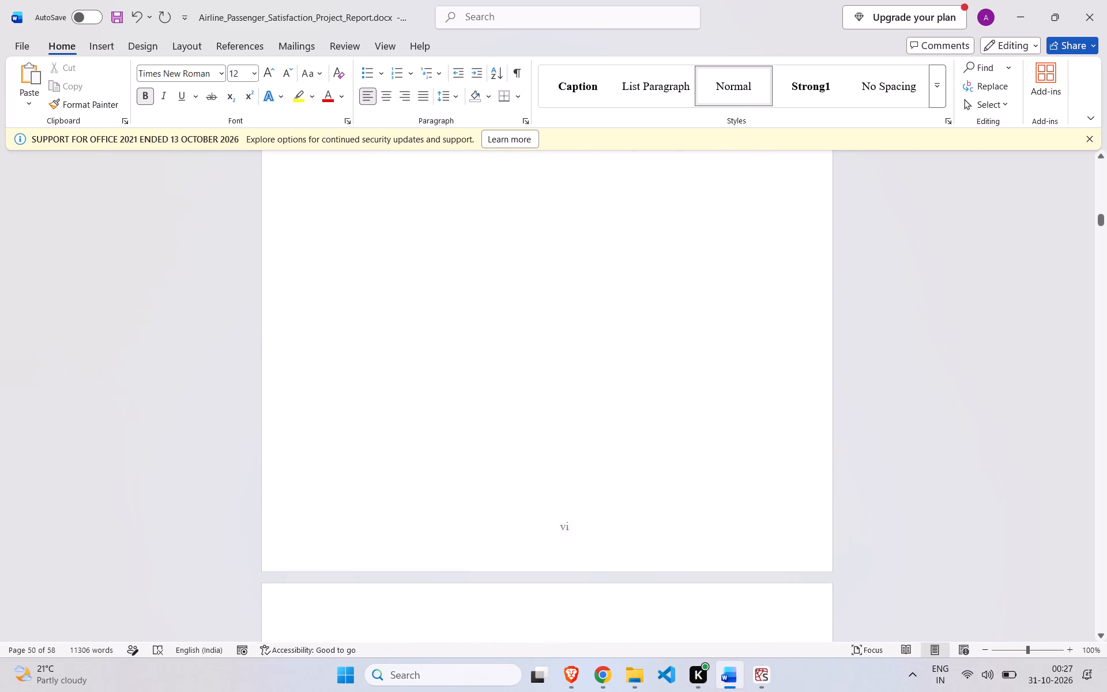
scroll(509, 307, "down", 9)
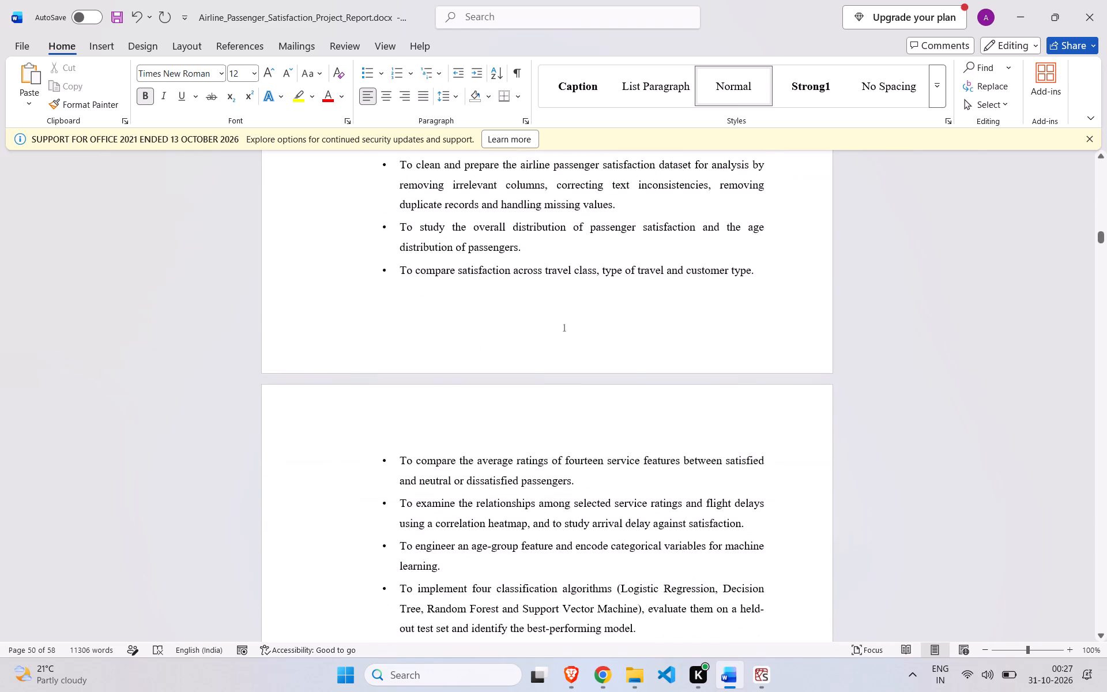
scroll(509, 307, "down", 5)
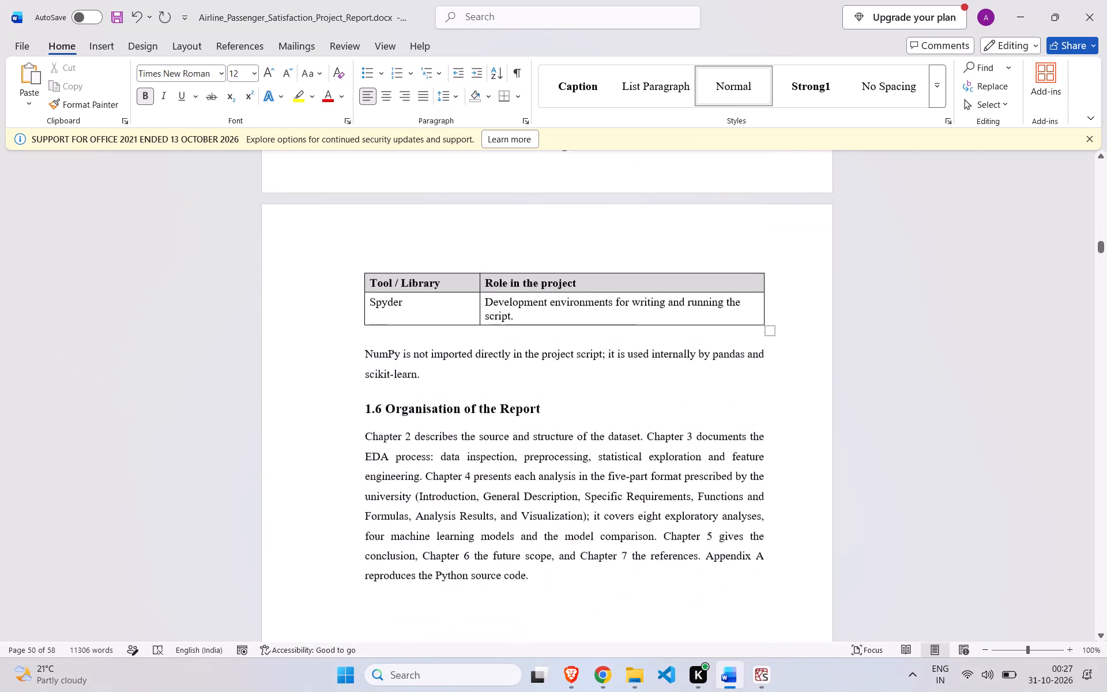
scroll(509, 307, "up", 3)
scroll(509, 307, "down", 10)
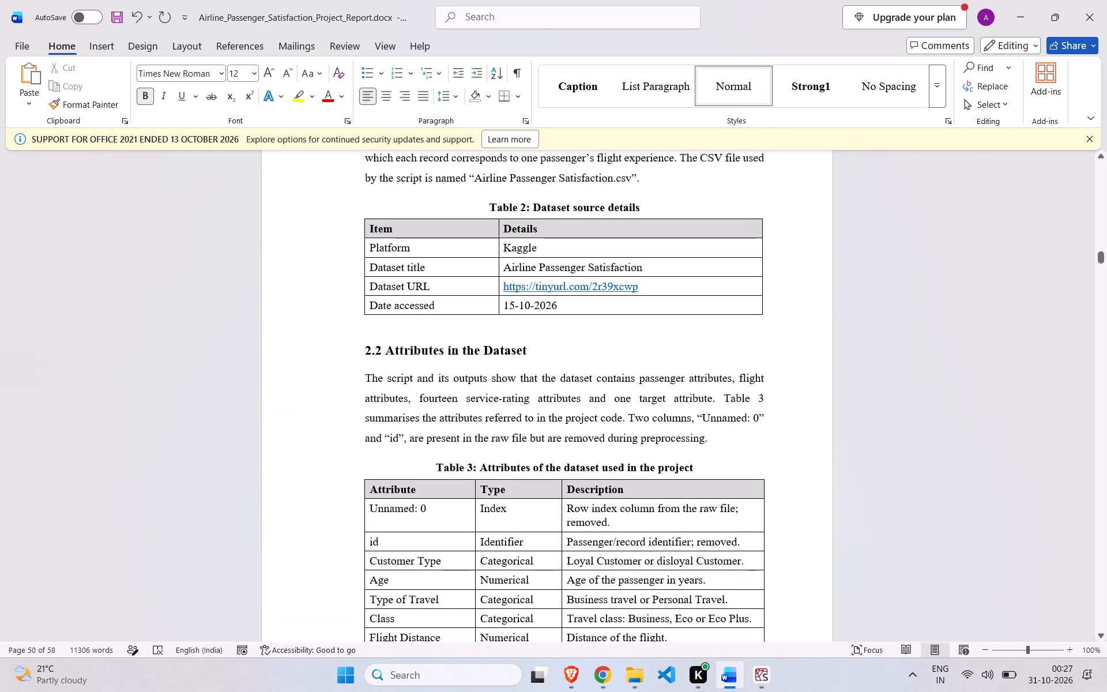
left_click_drag(637, 288, 507, 283)
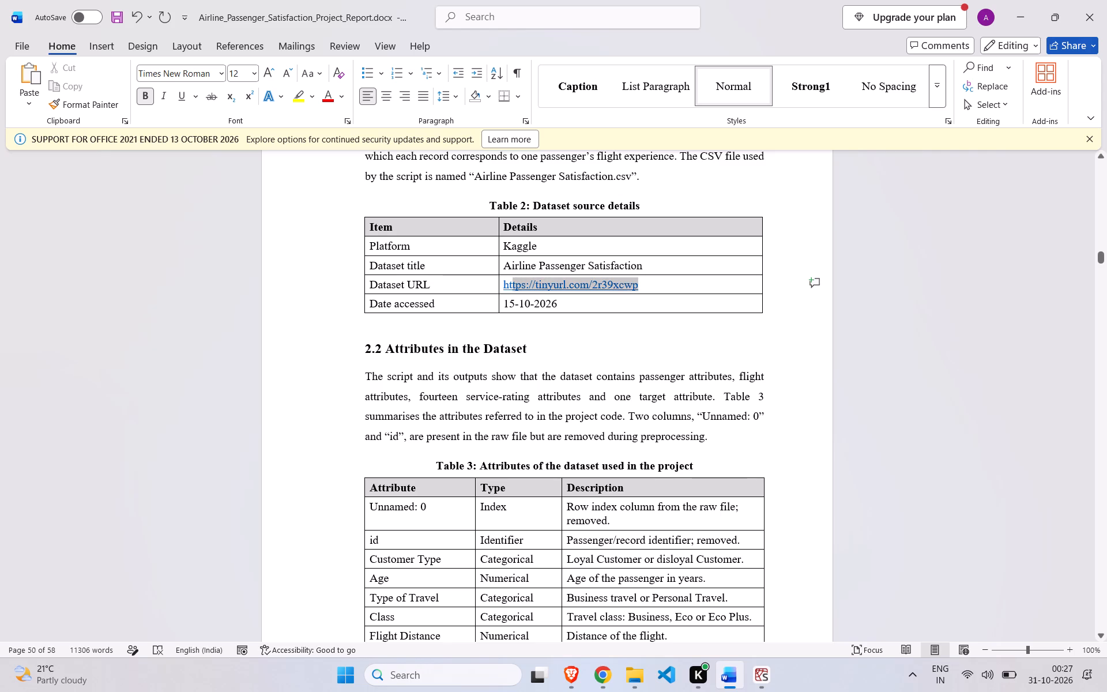
left_click_drag(507, 283, 502, 283)
key("ctrl+c")
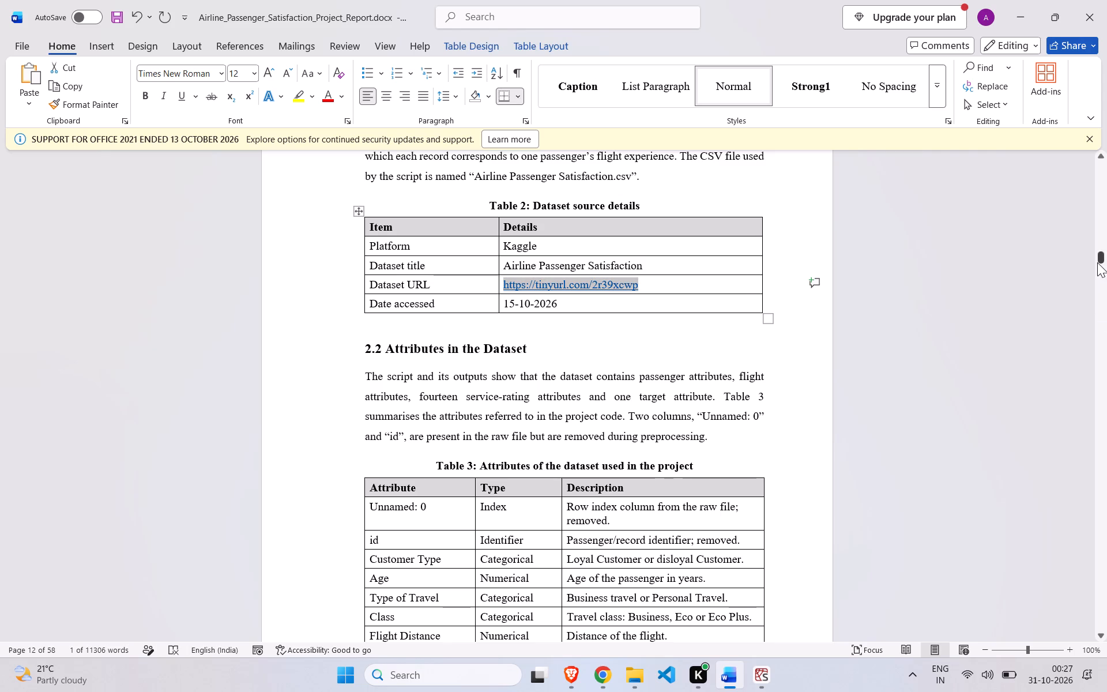
left_click_drag(1097, 262, 1105, 581)
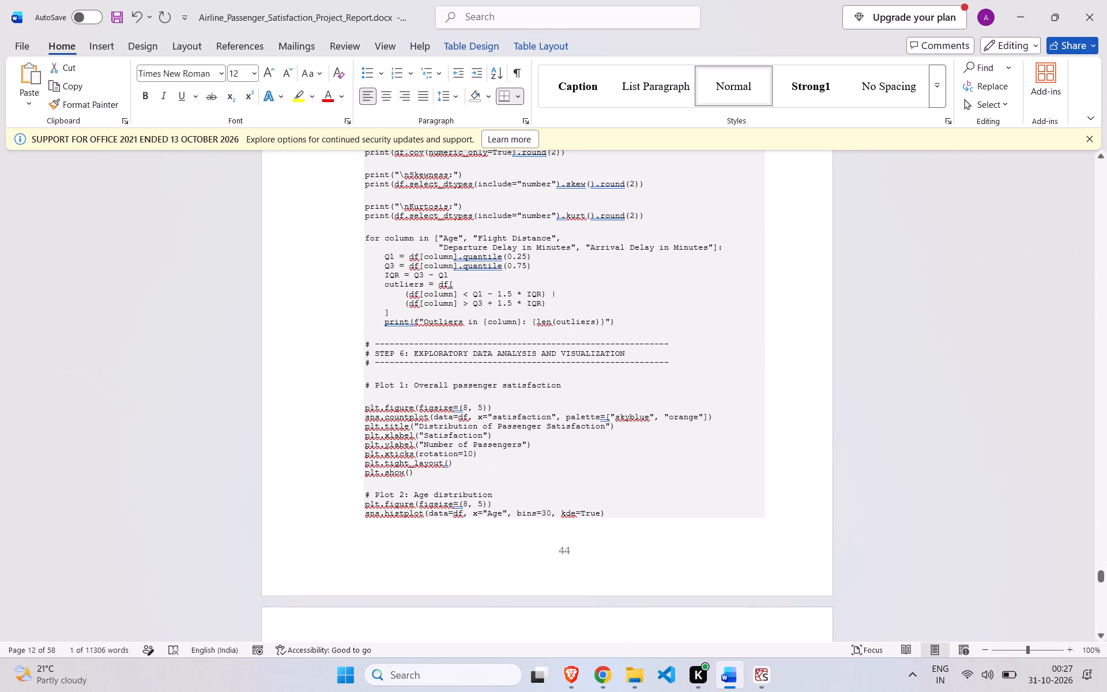
scroll(783, 394, "up", 14)
scroll(783, 394, "down", 5)
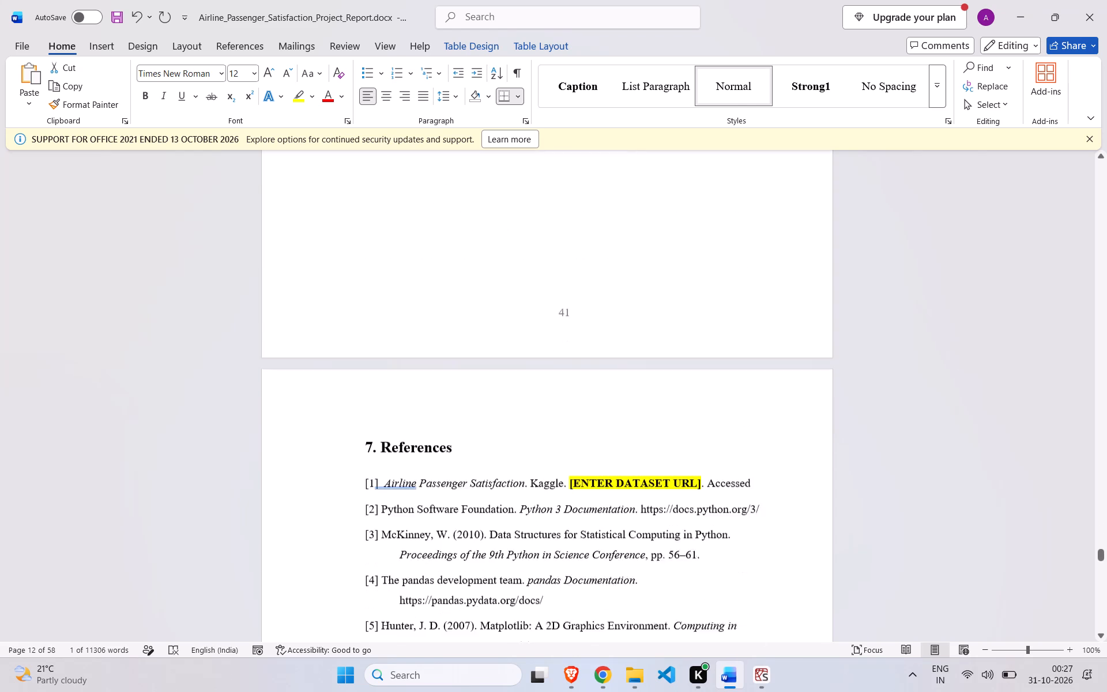
scroll(783, 394, "down", 1)
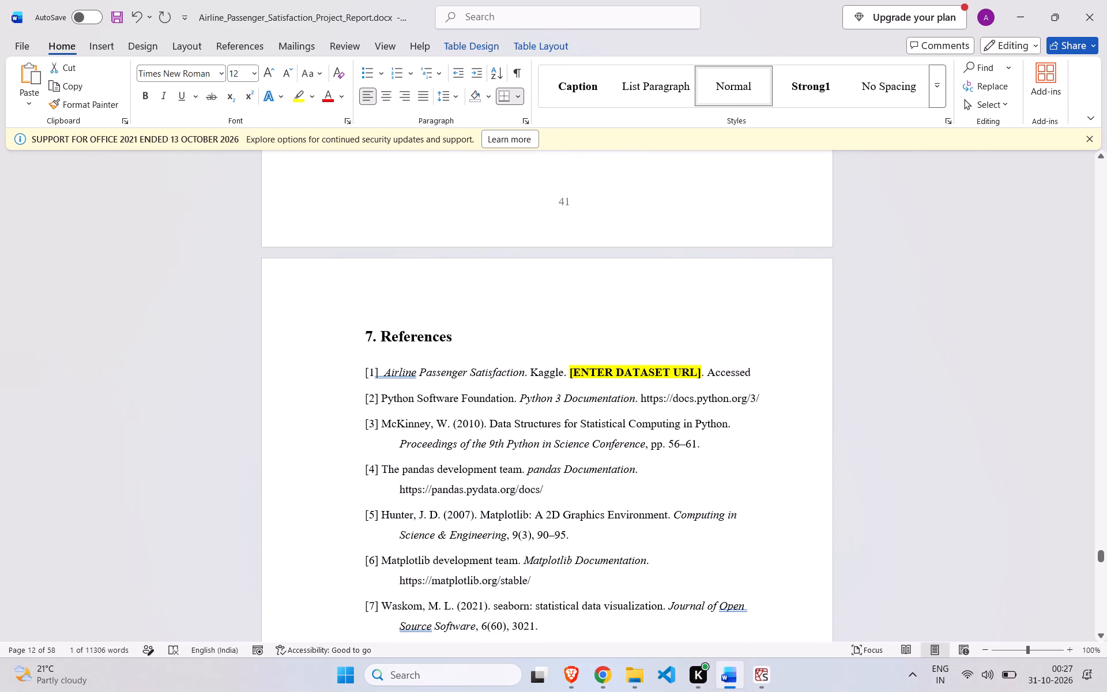
left_click_drag(699, 371, 568, 373)
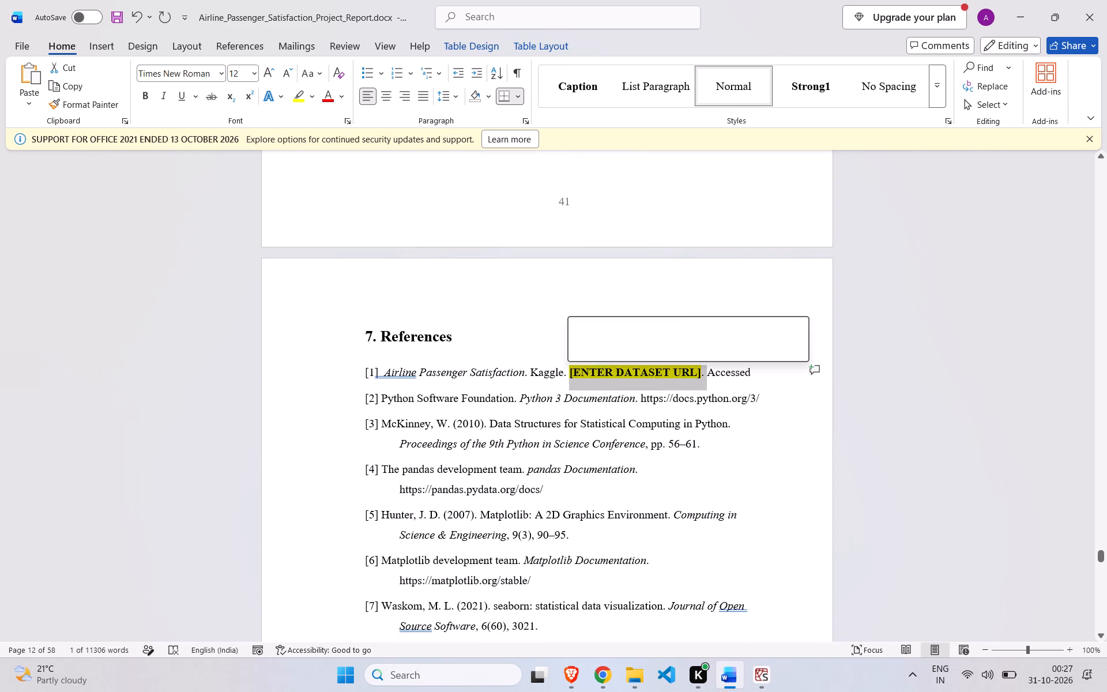
key("ctrl+v")
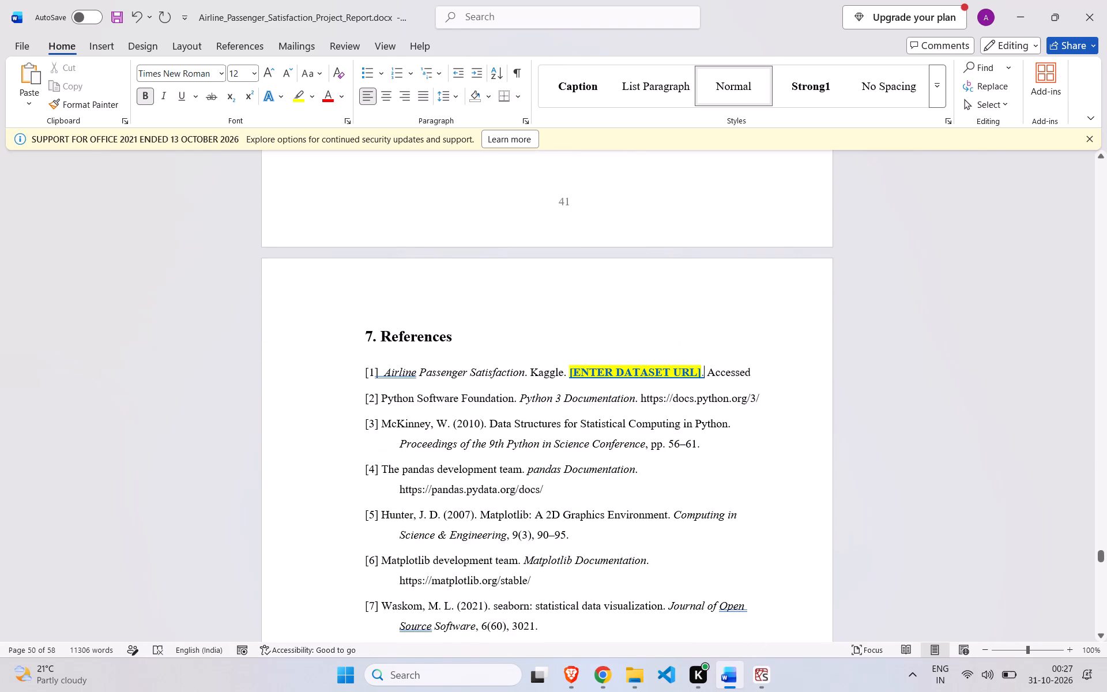
left_click_drag(701, 370, 566, 370)
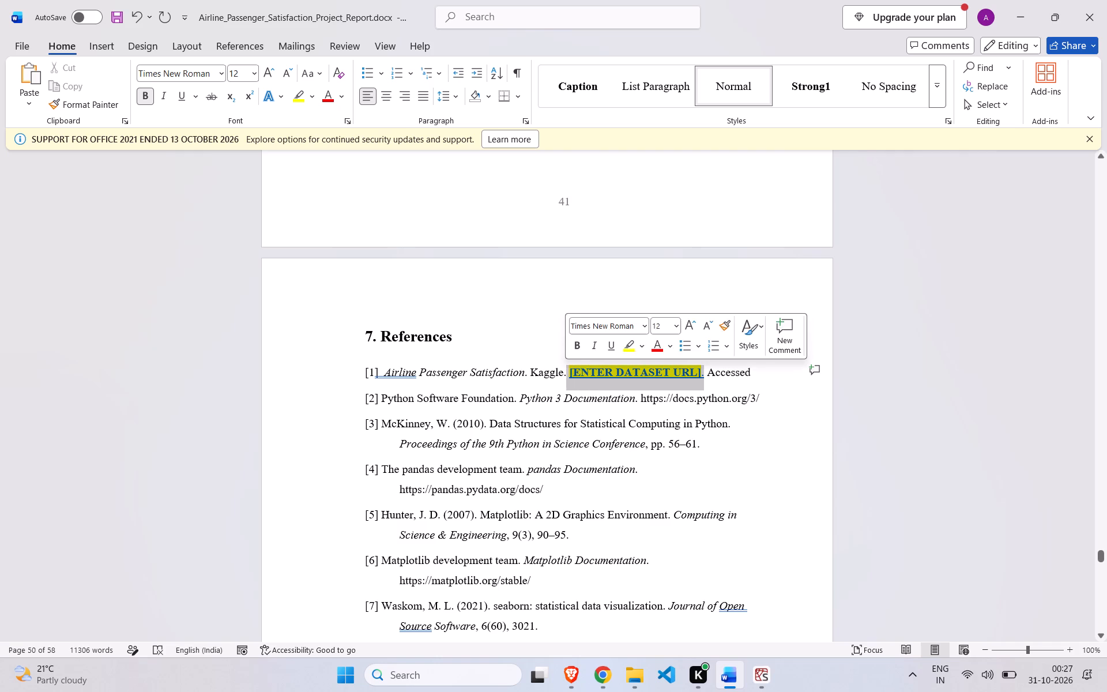
key("BackSpace")
key("Right")
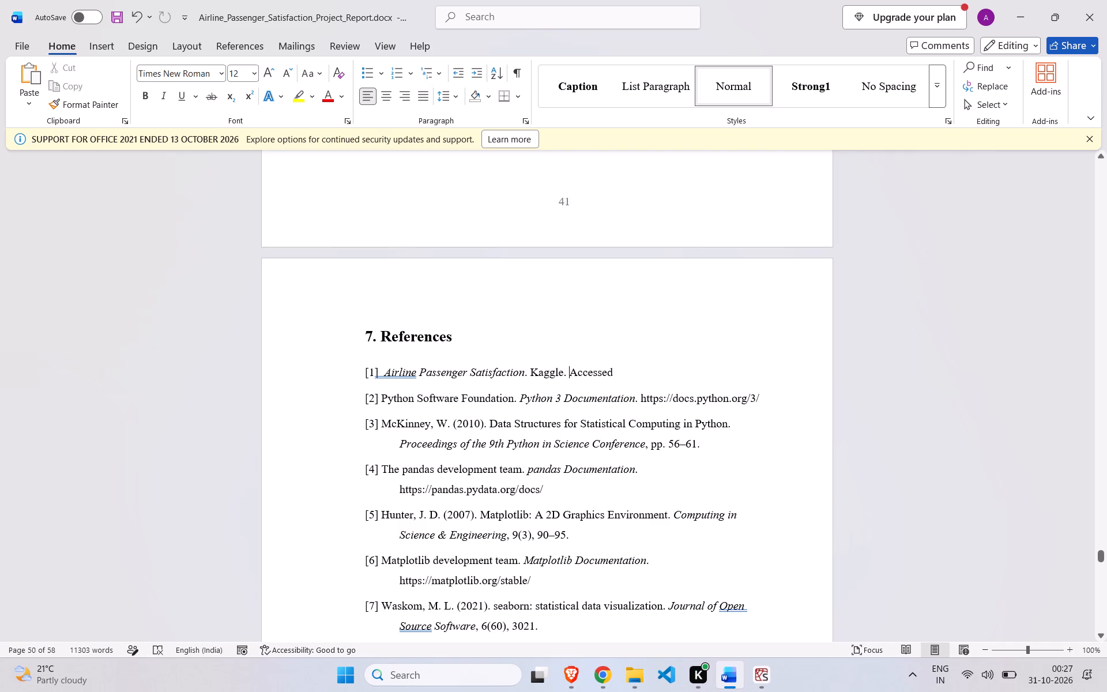
key("ctrl+v")
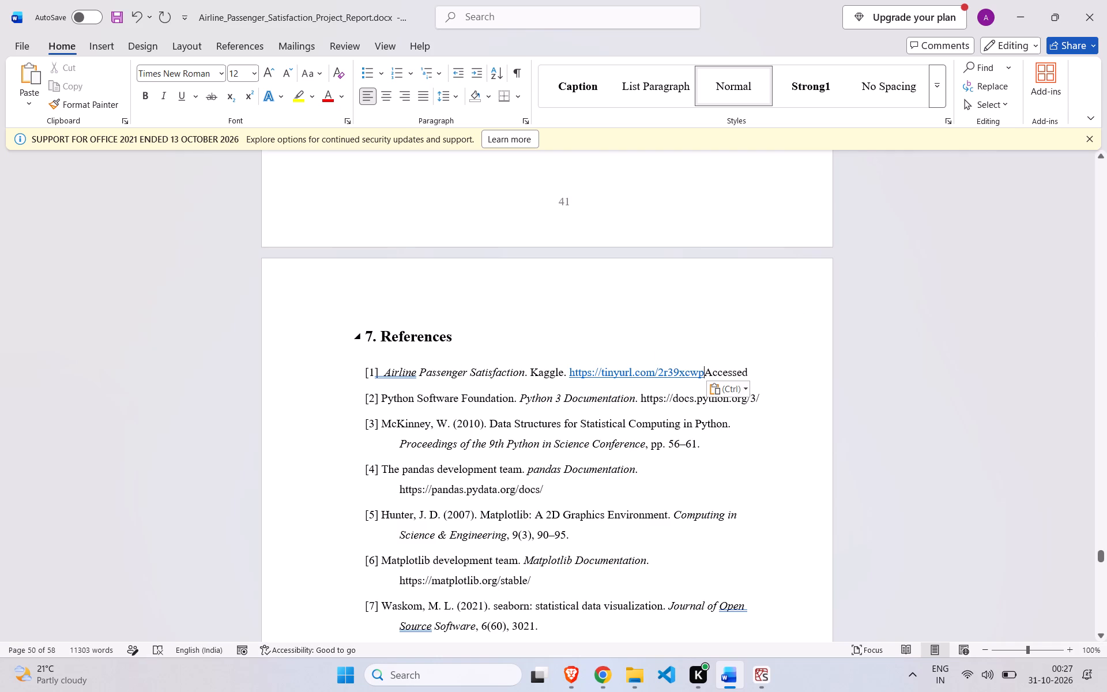
key("space")
End reference [1] with a period after "Accessed".
left_click(770, 372)
key("period")
Review the remaining references and Appendix A: Python Source Code through to the end of the report for leftover placeholders.
scroll(569, 404, "down", 2)
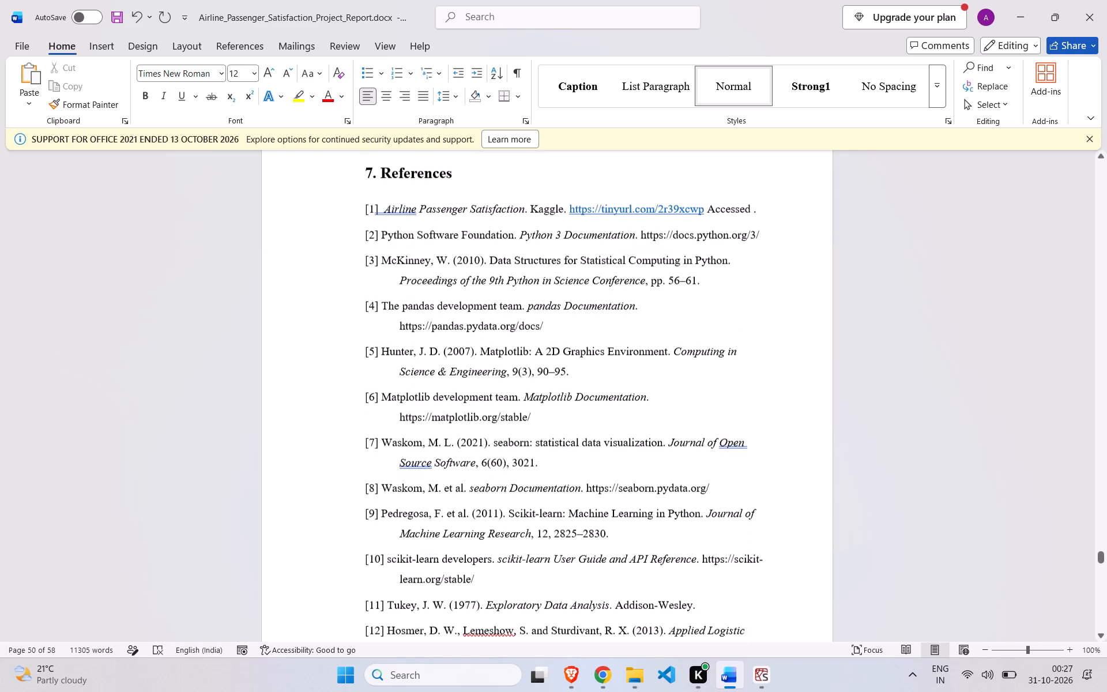
scroll(569, 404, "down", 4)
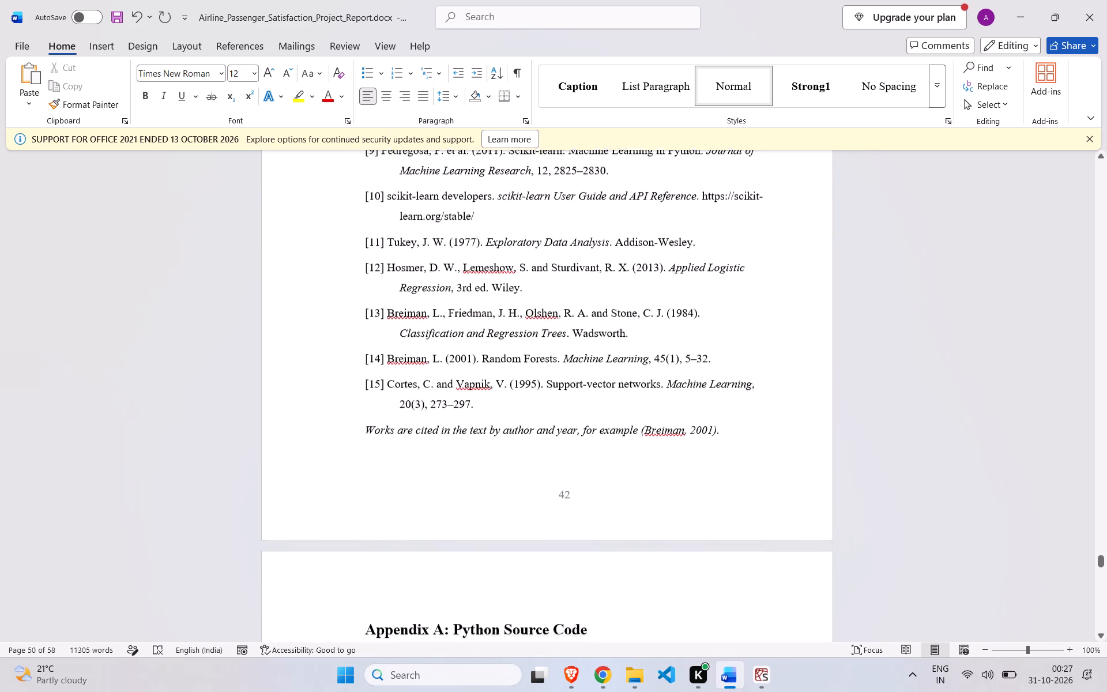
scroll(569, 404, "down", 2)
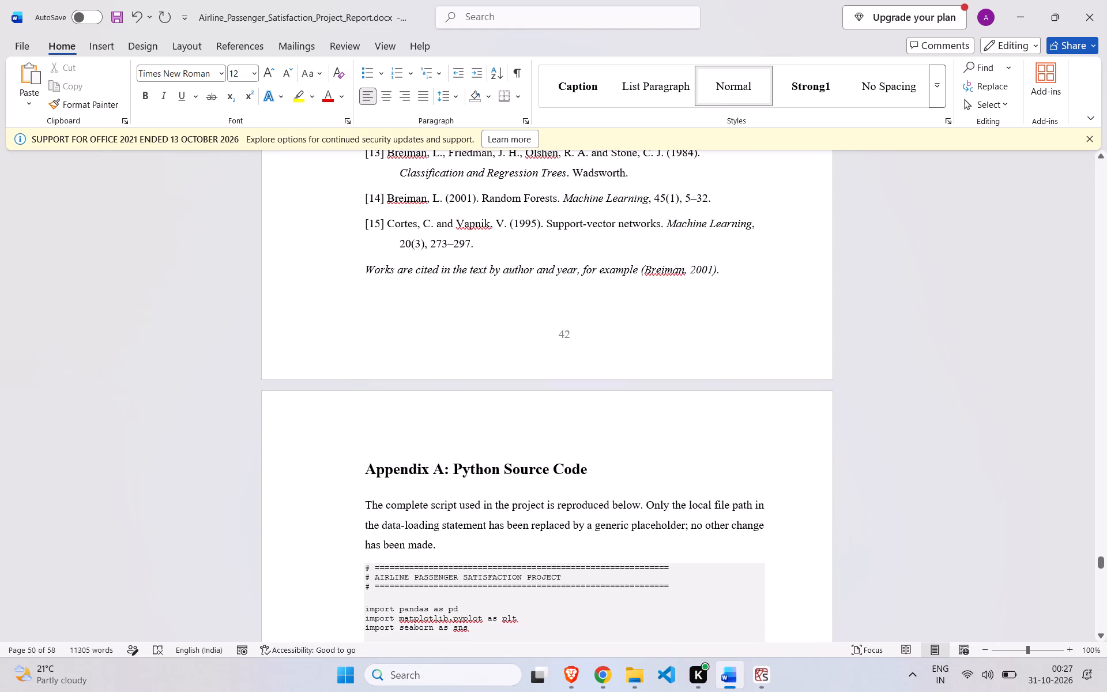
scroll(569, 404, "down", 2)
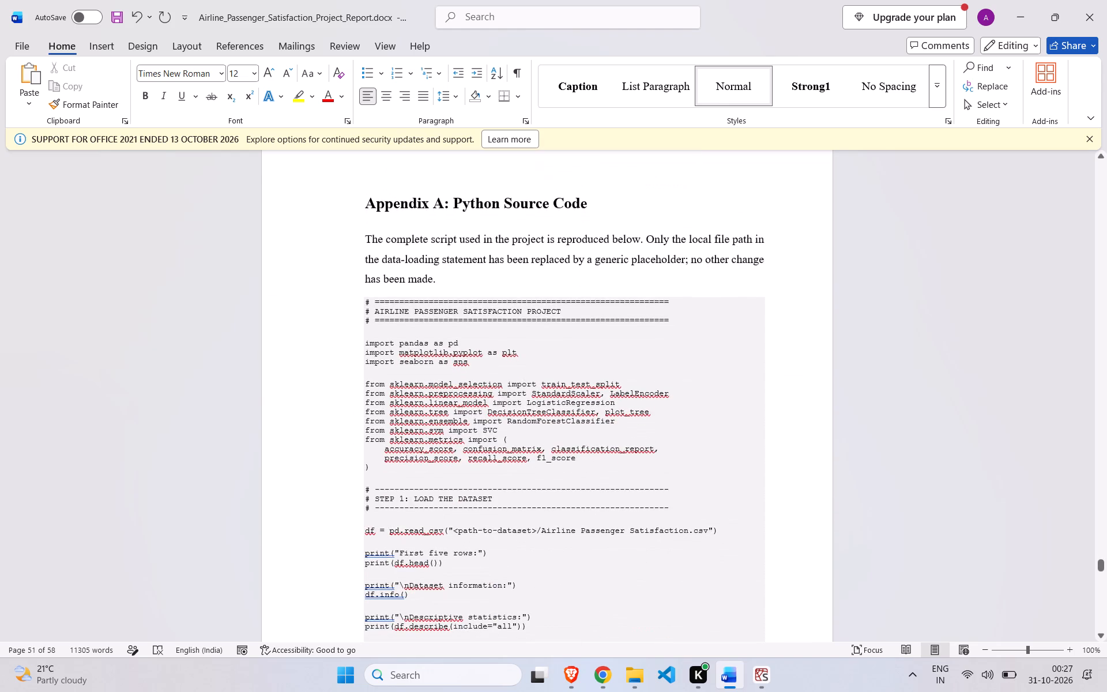
scroll(569, 404, "down", 14)
scroll(569, 404, "up", 20)
scroll(569, 404, "up", 6)
scroll(569, 404, "down", 4)
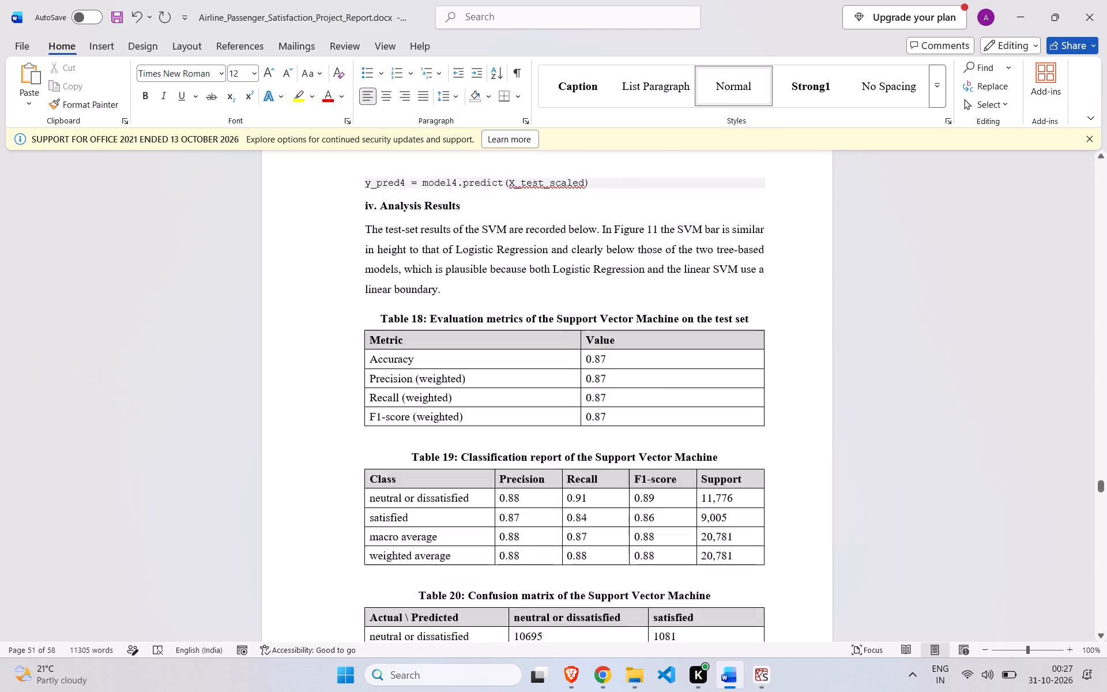
scroll(569, 404, "down", 15)
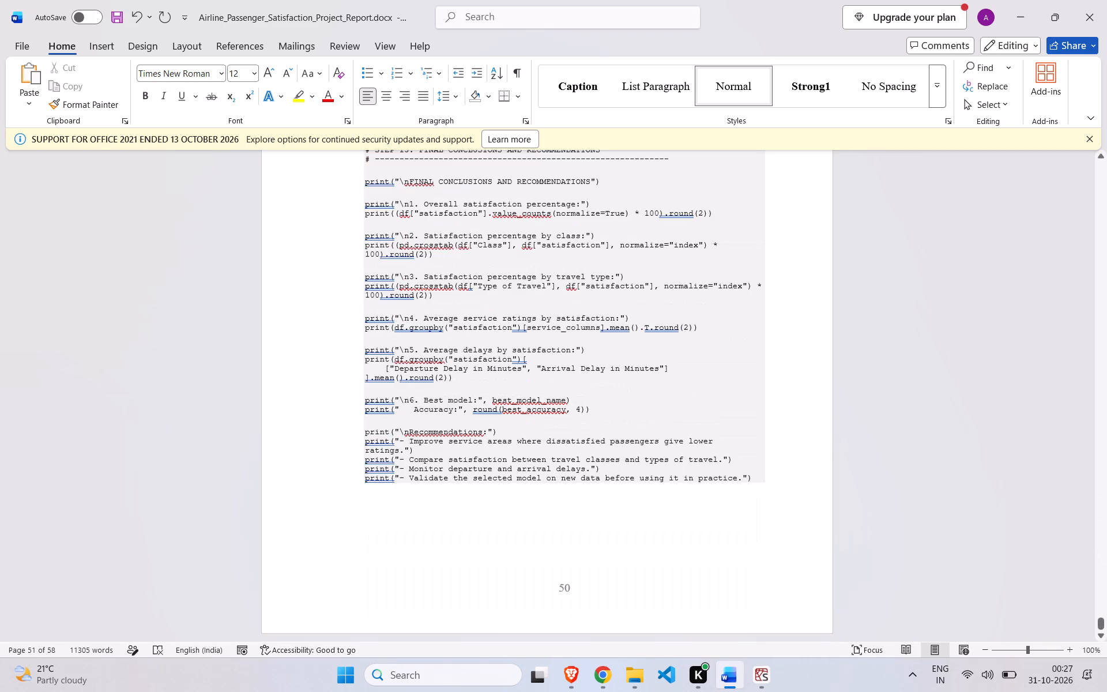
Save the report.
key("ctrl+s")
Delete the italic note below reference [15] that begins "Works are cited in the text by author and year", including its empty line.
scroll(487, 326, "up", 2)
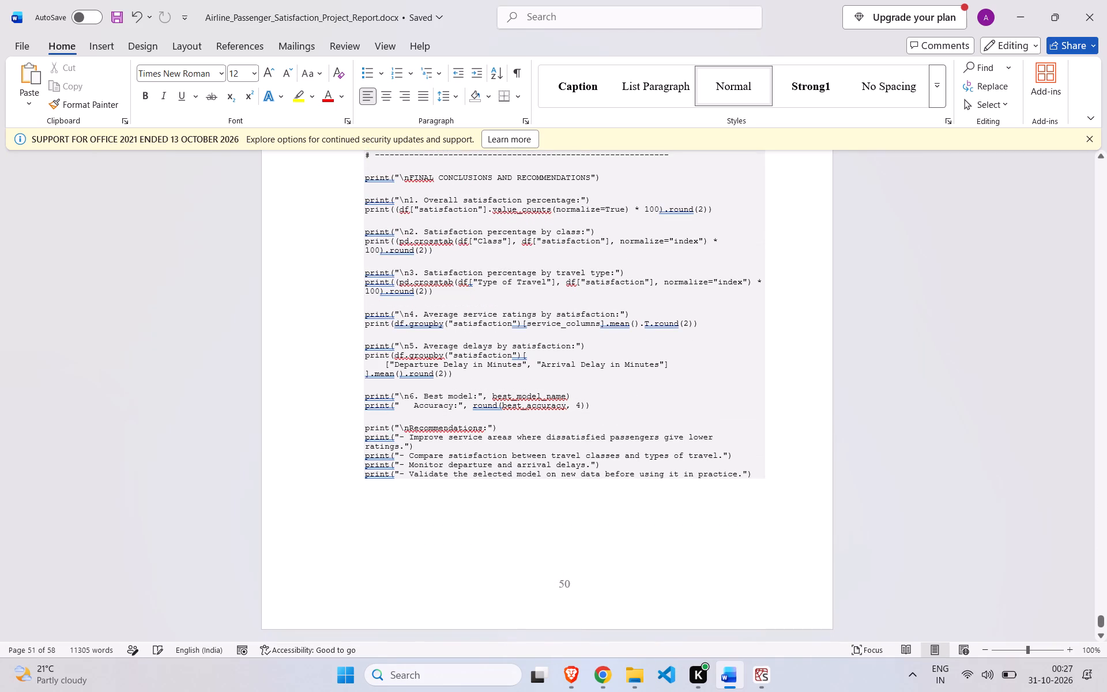
scroll(487, 326, "up", 15)
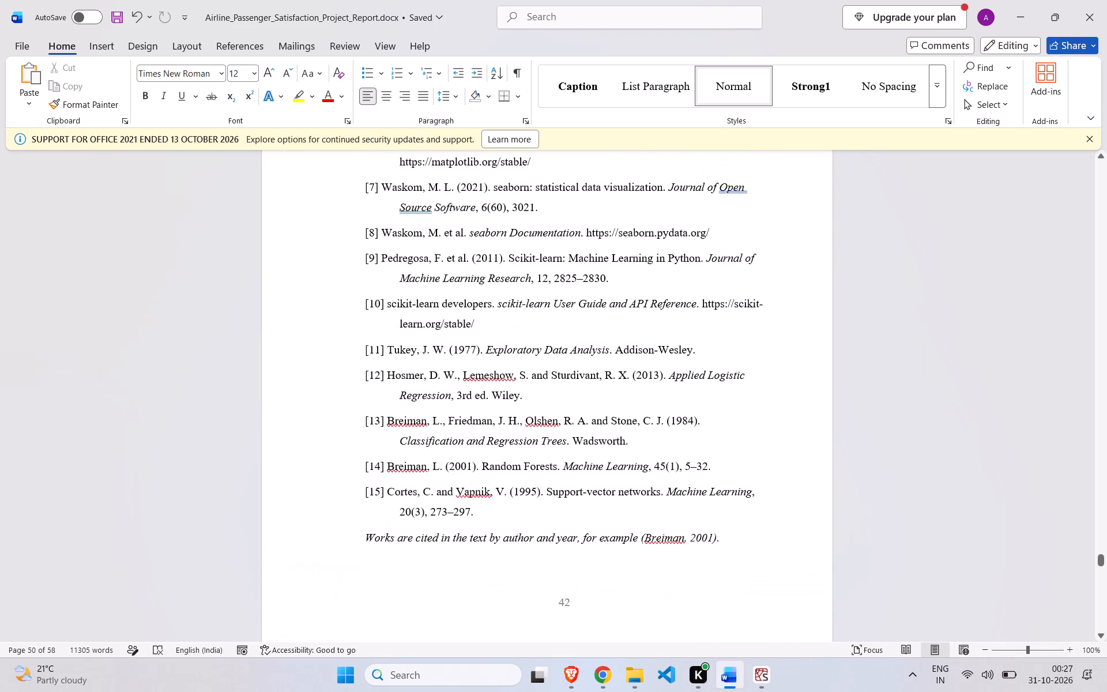
left_click_drag(364, 540, 703, 542)
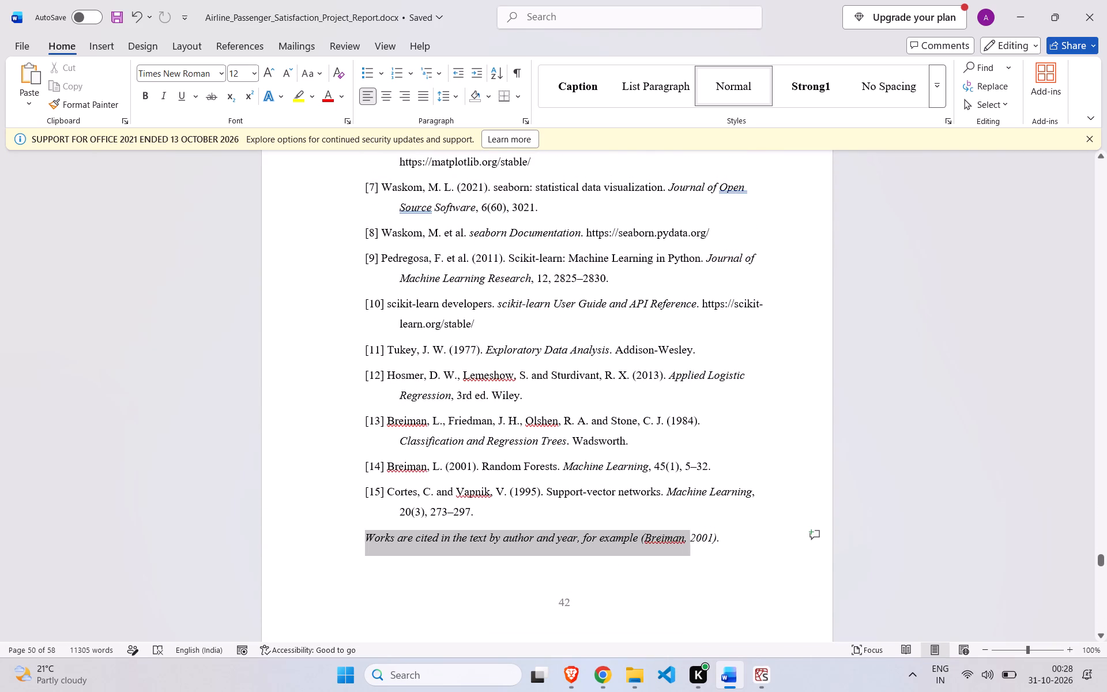
left_click_drag(703, 542, 725, 539)
key("BackSpace")
key("BackSpace")
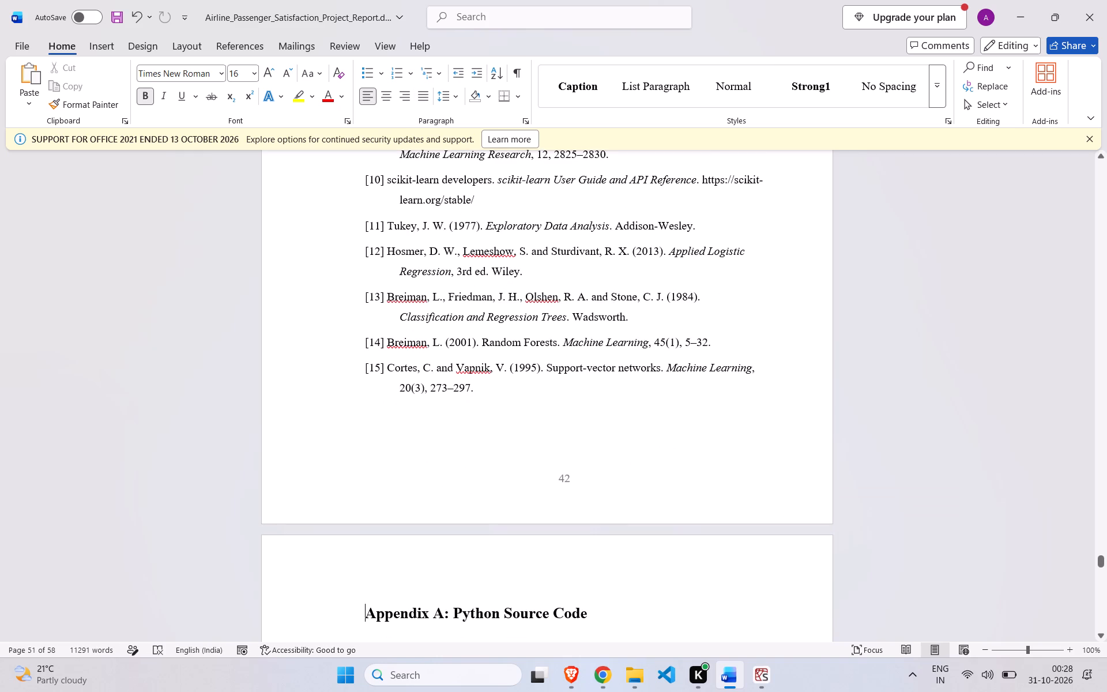
Look back through the report from the References chapter to the title page.
scroll(695, 444, "up", 2)
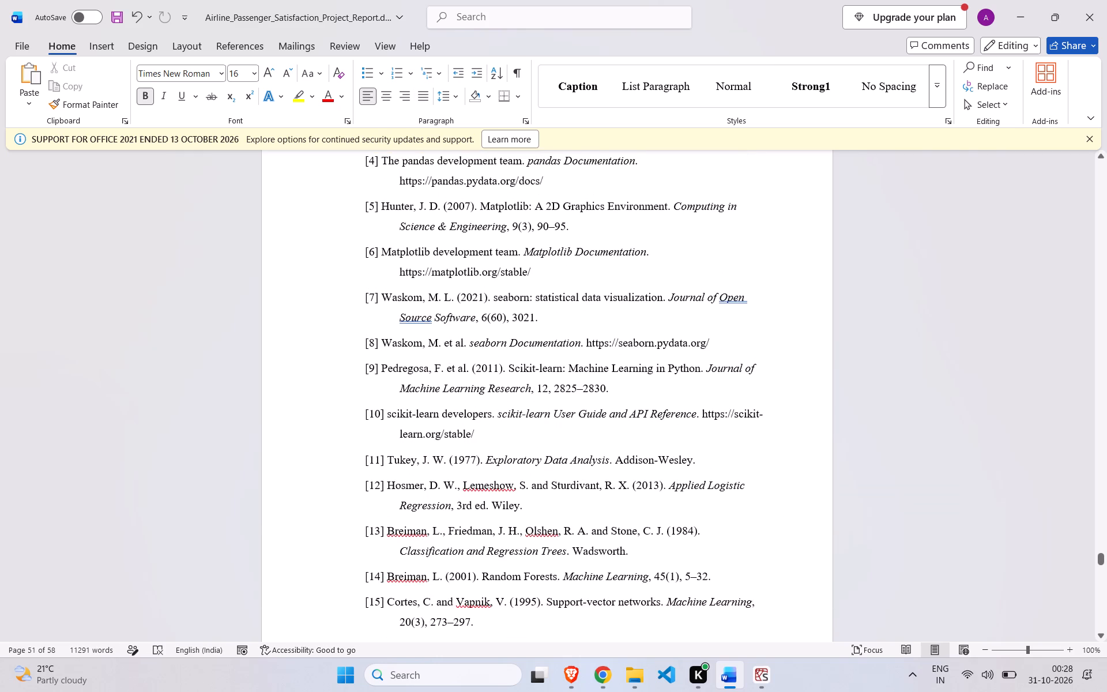
scroll(695, 444, "up", 2)
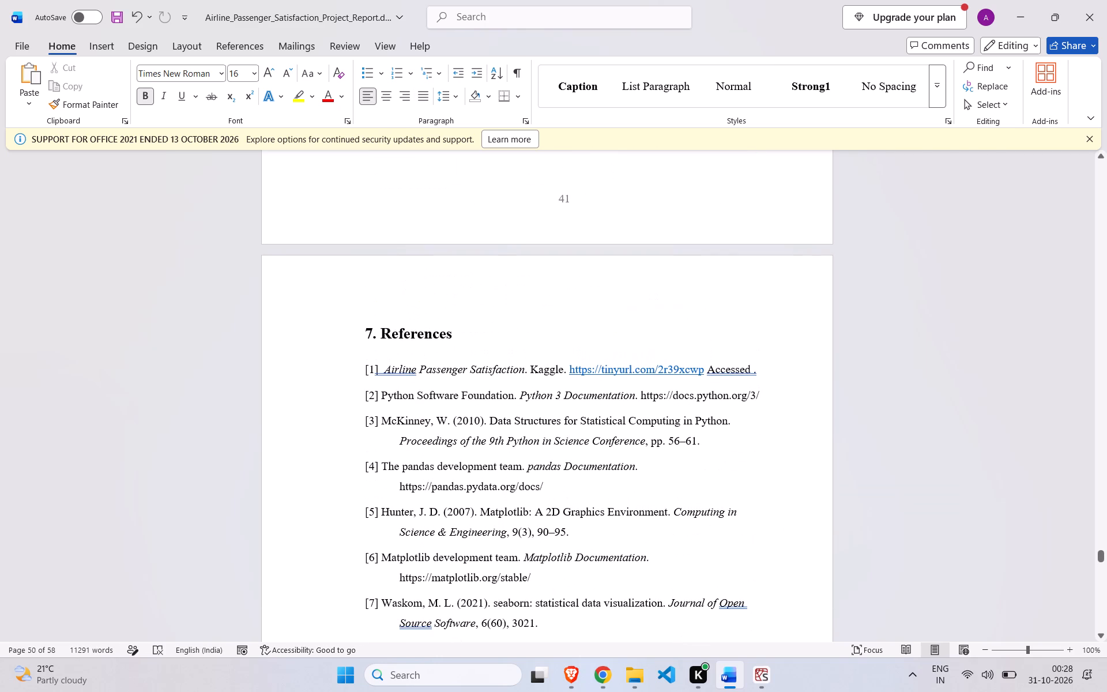
scroll(695, 444, "up", 17)
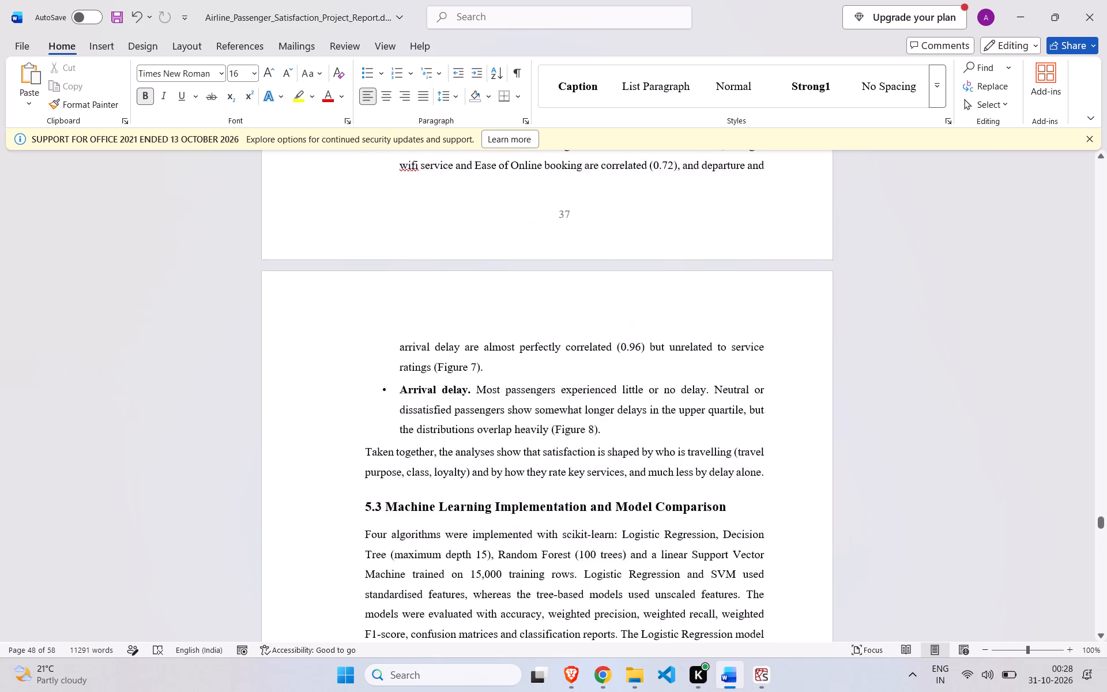
scroll(695, 444, "up", 9)
scroll(695, 444, "up", 20)
scroll(695, 444, "up", 2)
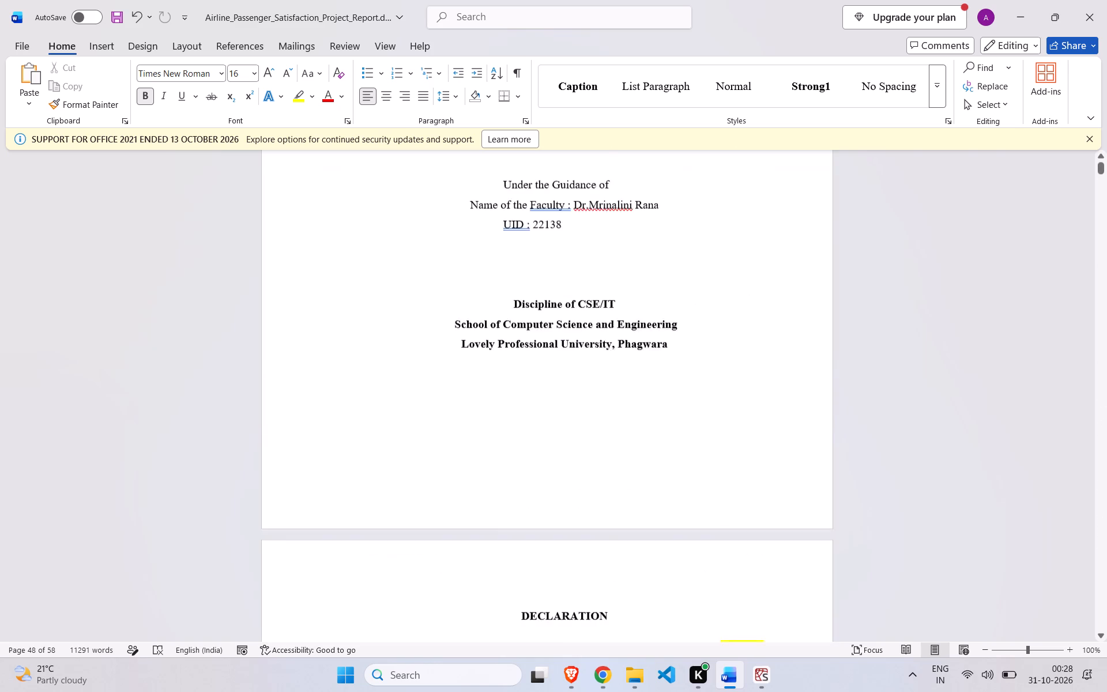
scroll(695, 444, "up", 9)
Save the report with the citation note removed.
key("ctrl+s")
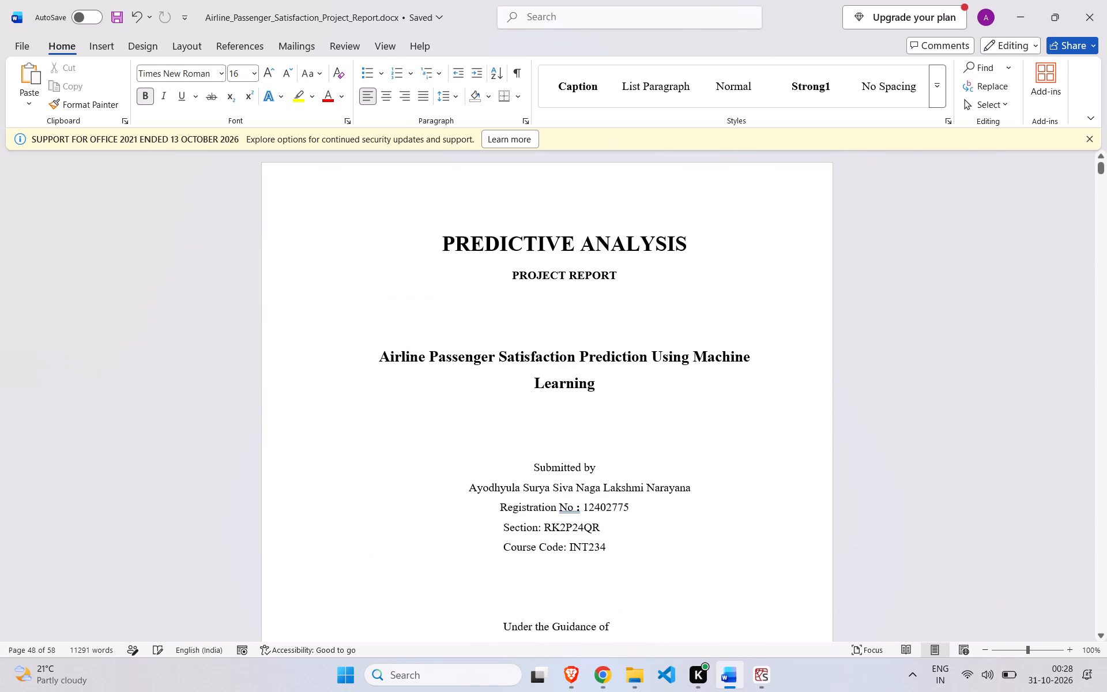
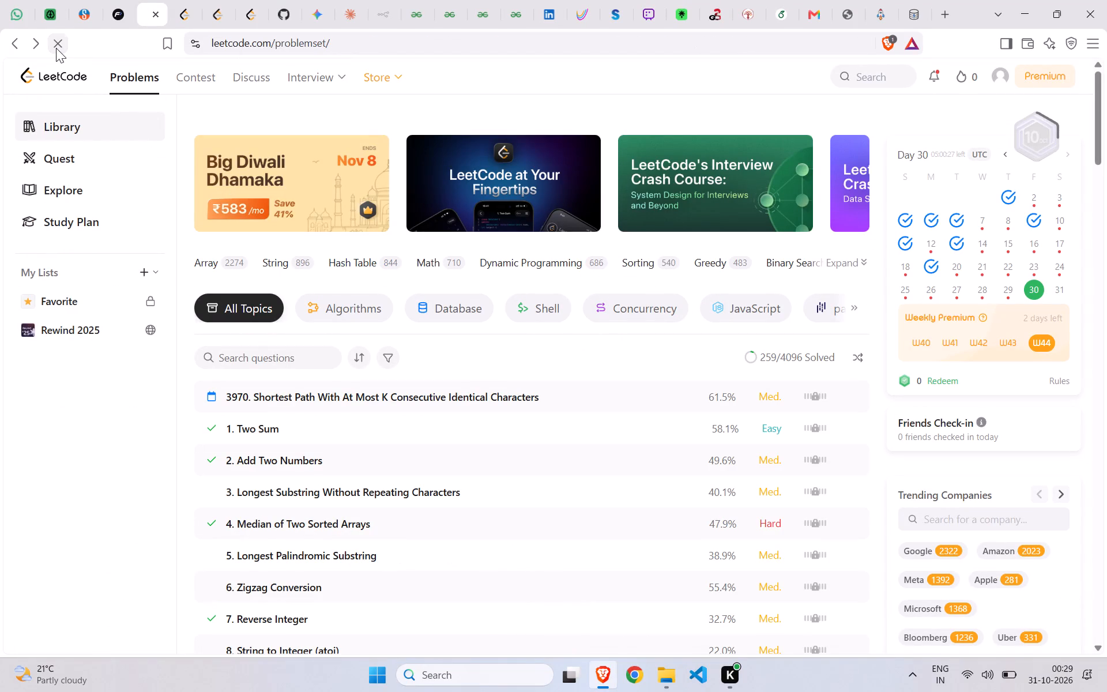
Open the profile menu on the LeetCode problem set page in the Brave browser.
left_click(998, 74)
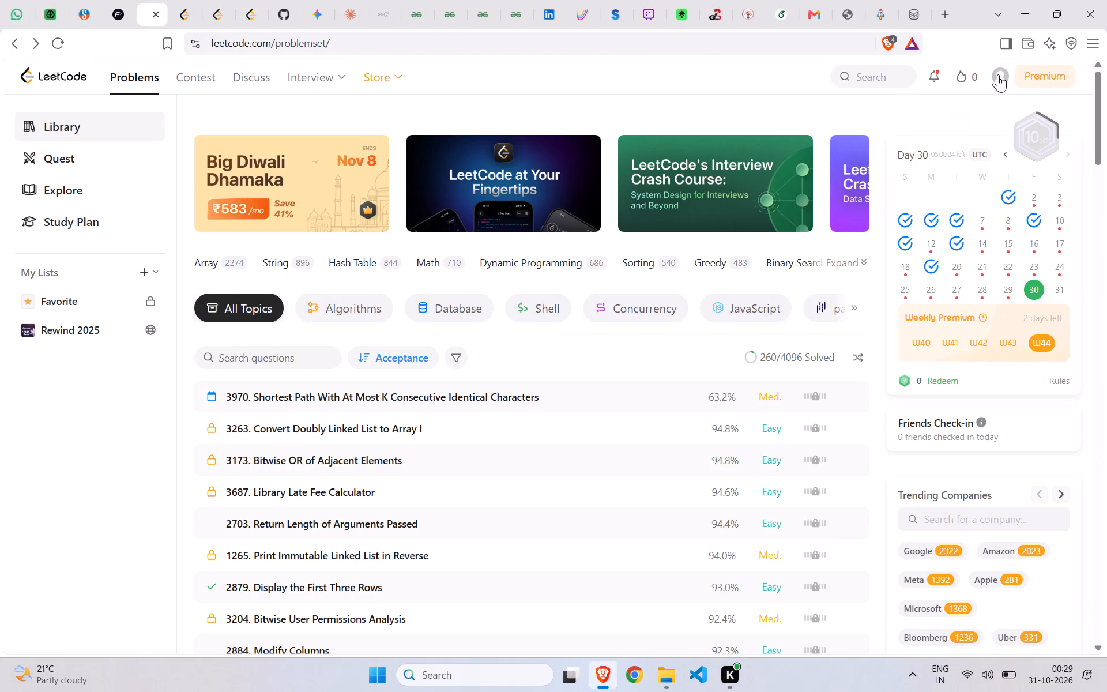
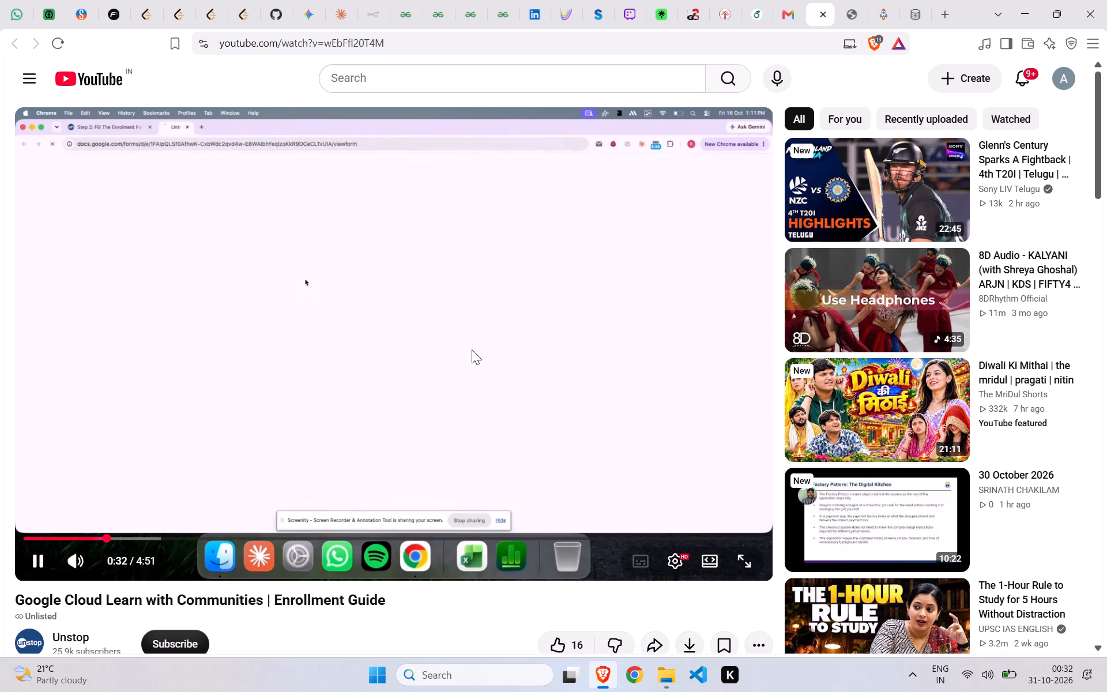
Skip ahead through the Google Cloud Learn with Communities enrollment guide video to the Google Skills terms of service part.
key("Right")
key("Right")
key("Right")
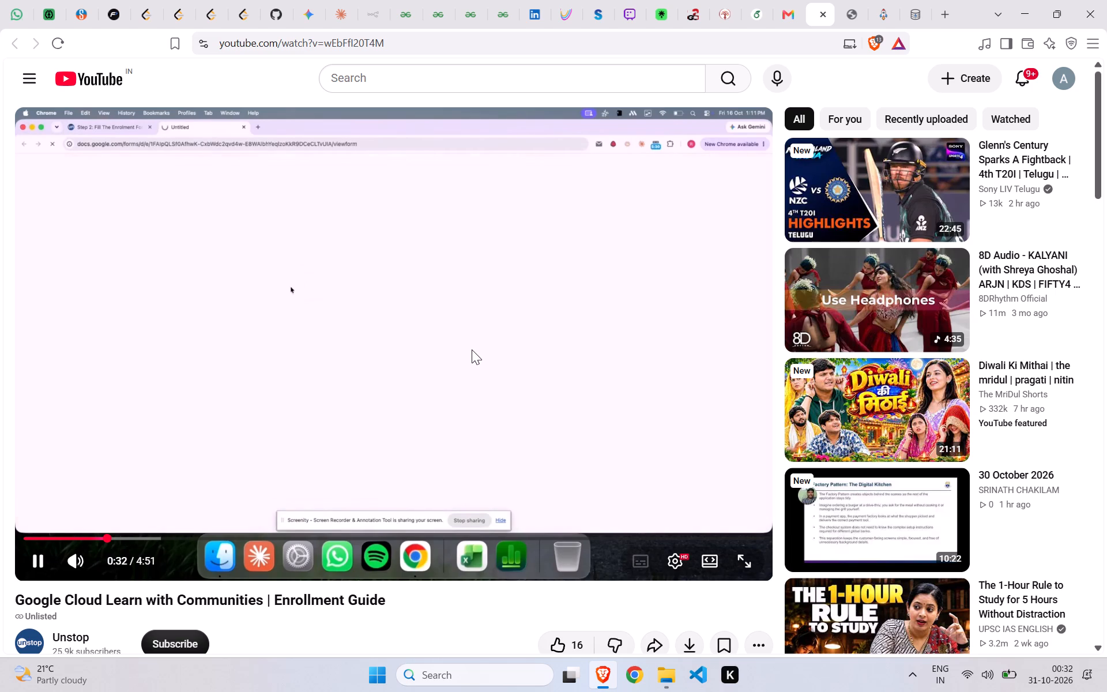
key("Right")
key("Right")
key("Right")
key("Right")
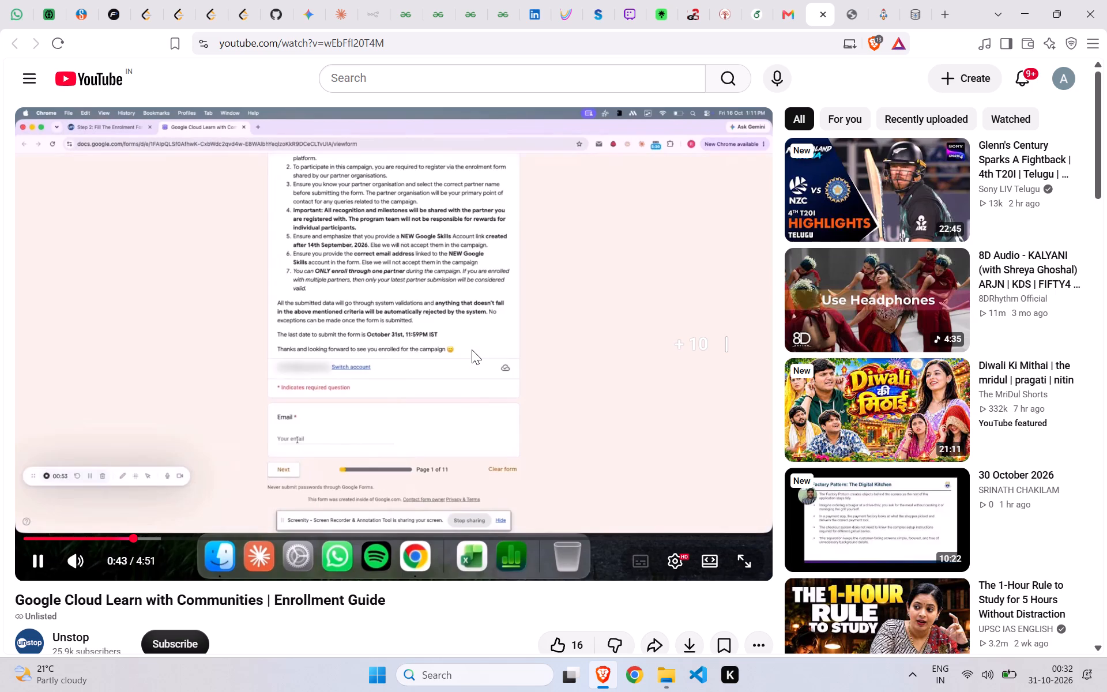
key("Right")
key("Right")
key("Right")
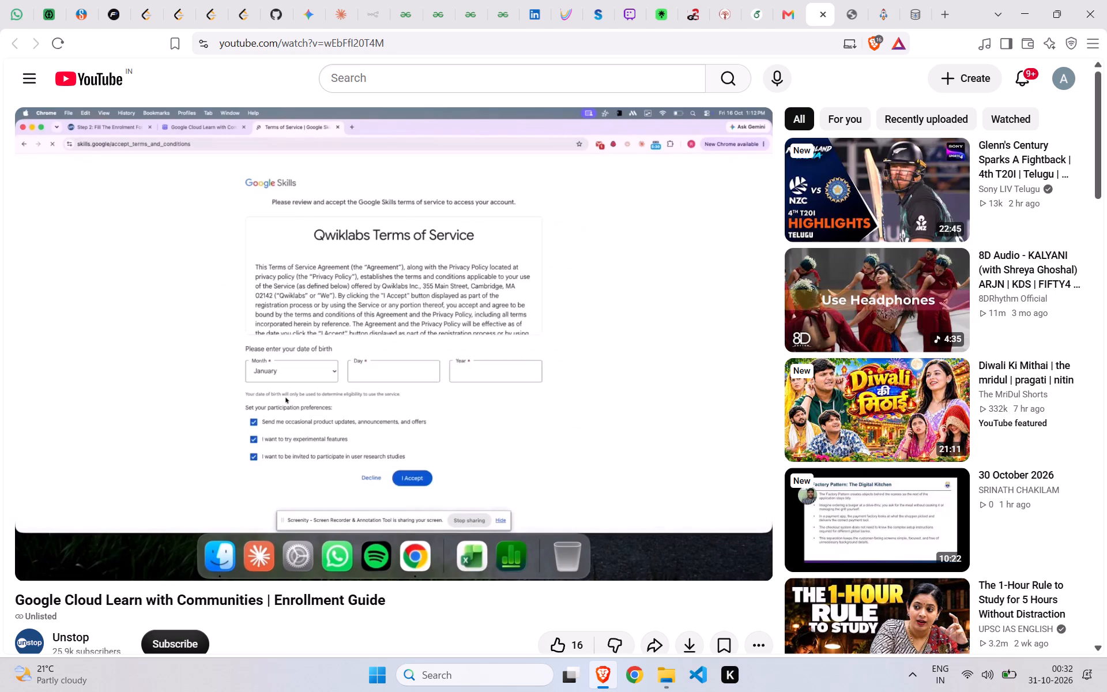
Rewind the enrollment guide video to a point before the Google Skills terms of service part.
key("Left")
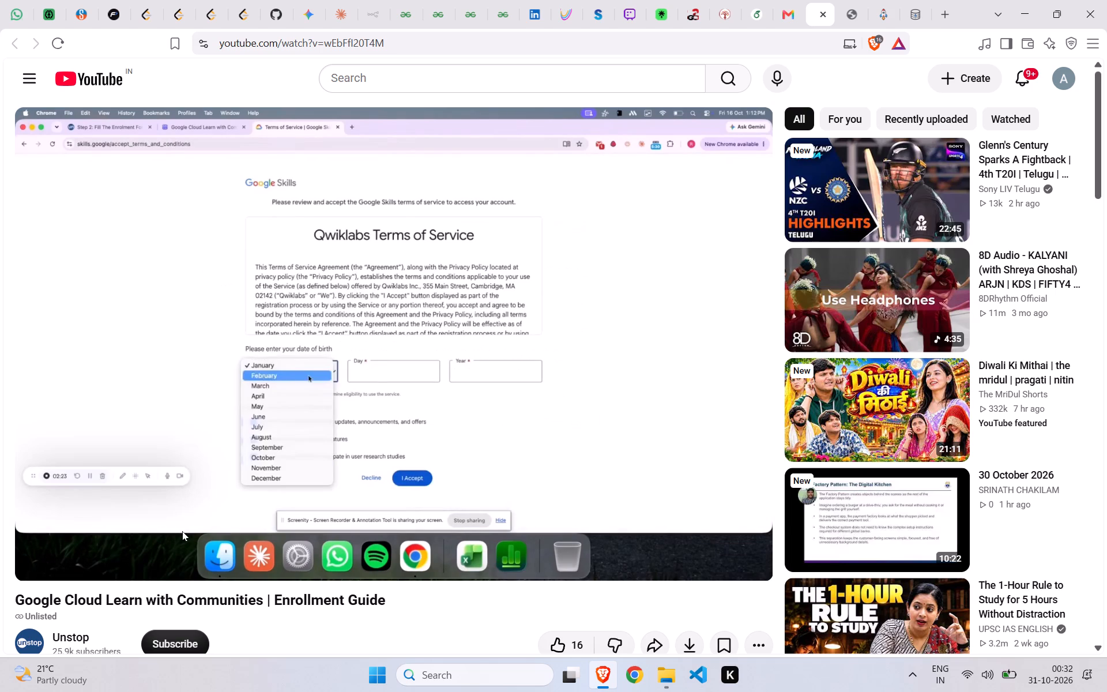
left_click_drag(182, 531, 174, 539)
left_click(174, 539)
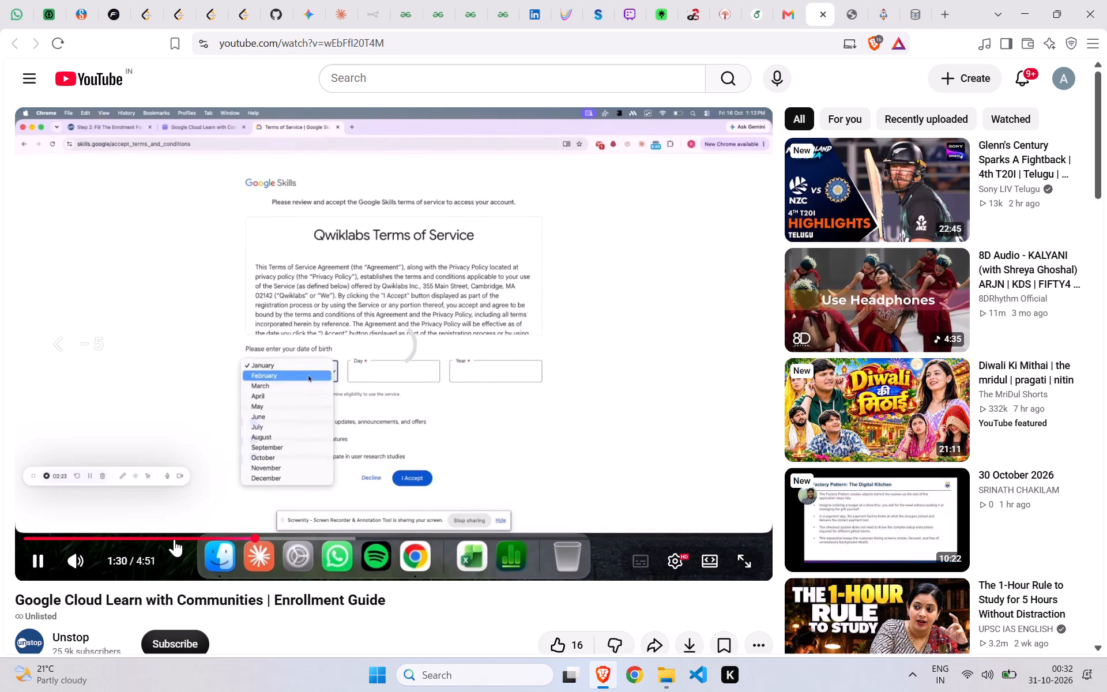
Rewind the Google Cloud Learn with Communities enrollment guide video to 0:58 and pause it there.
left_click(174, 539)
left_click(37, 574)
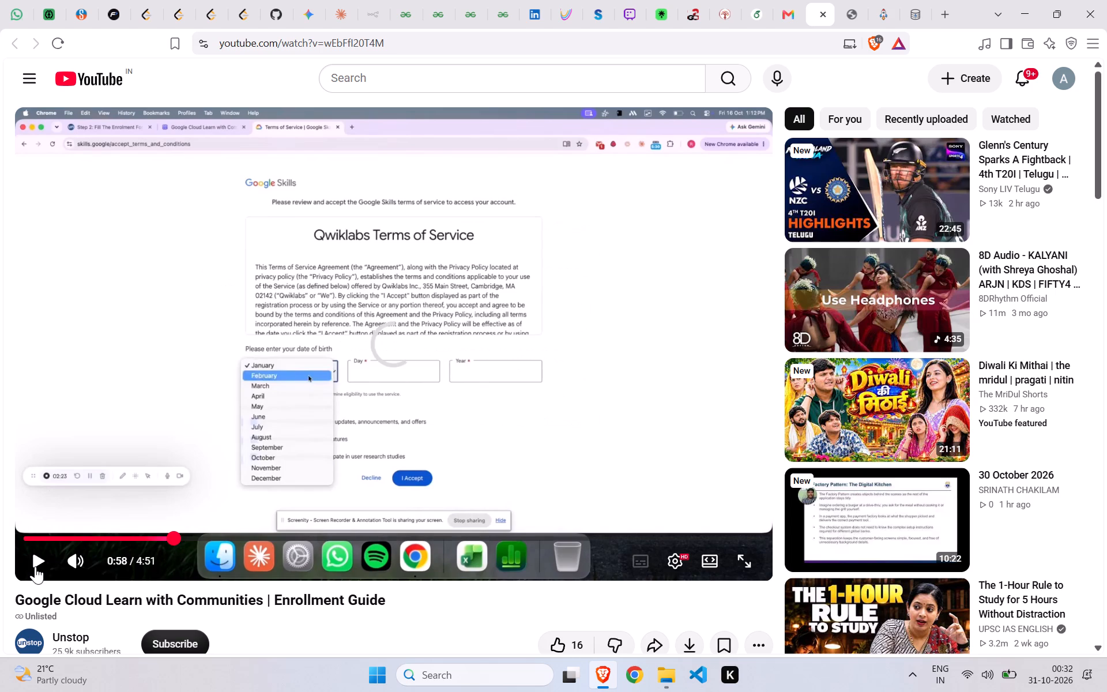
left_click(35, 566)
left_click(461, 343)
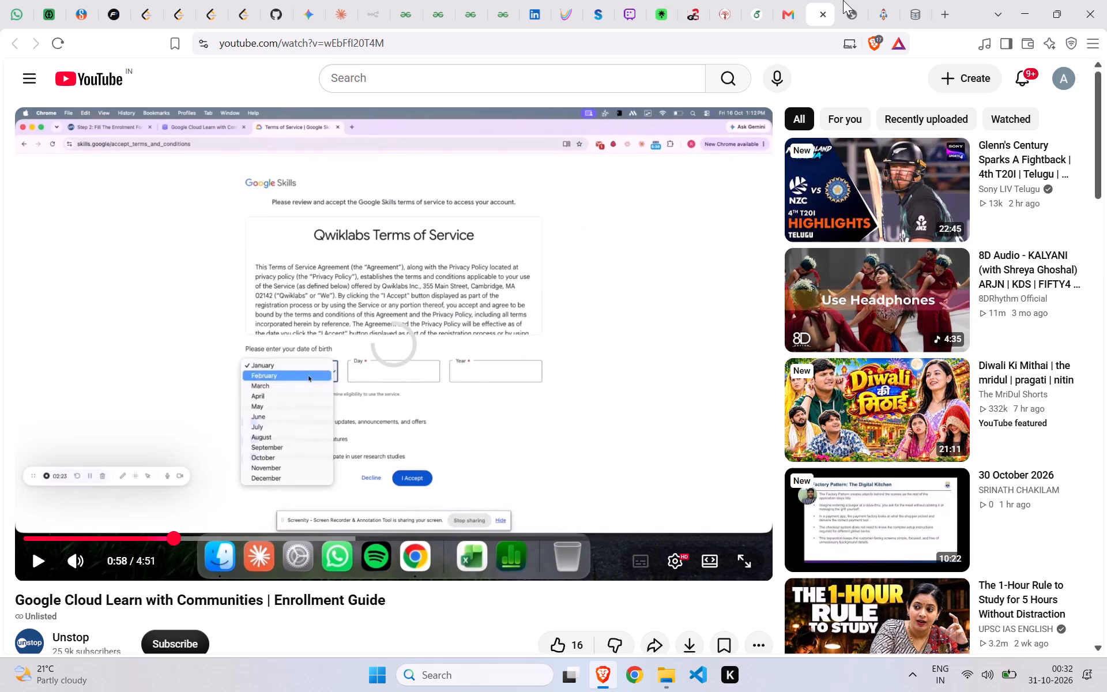
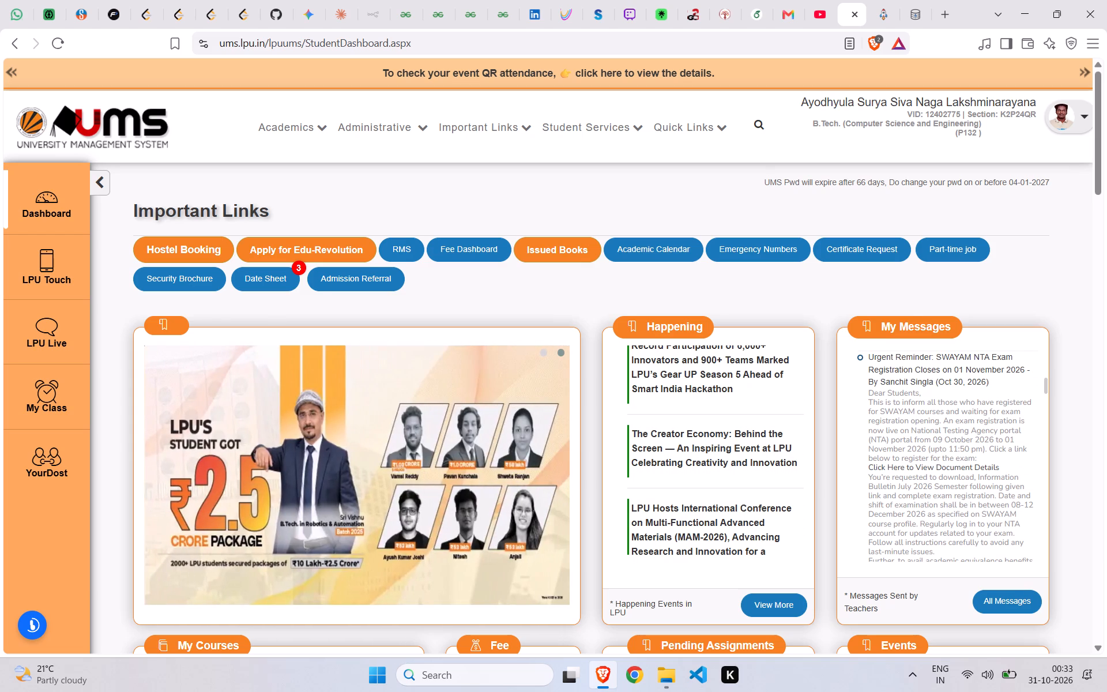
Read down the My Messages list on the UMS dashboard, past the SWAYAM NTA exam registration reminder.
scroll(901, 441, "down", 3)
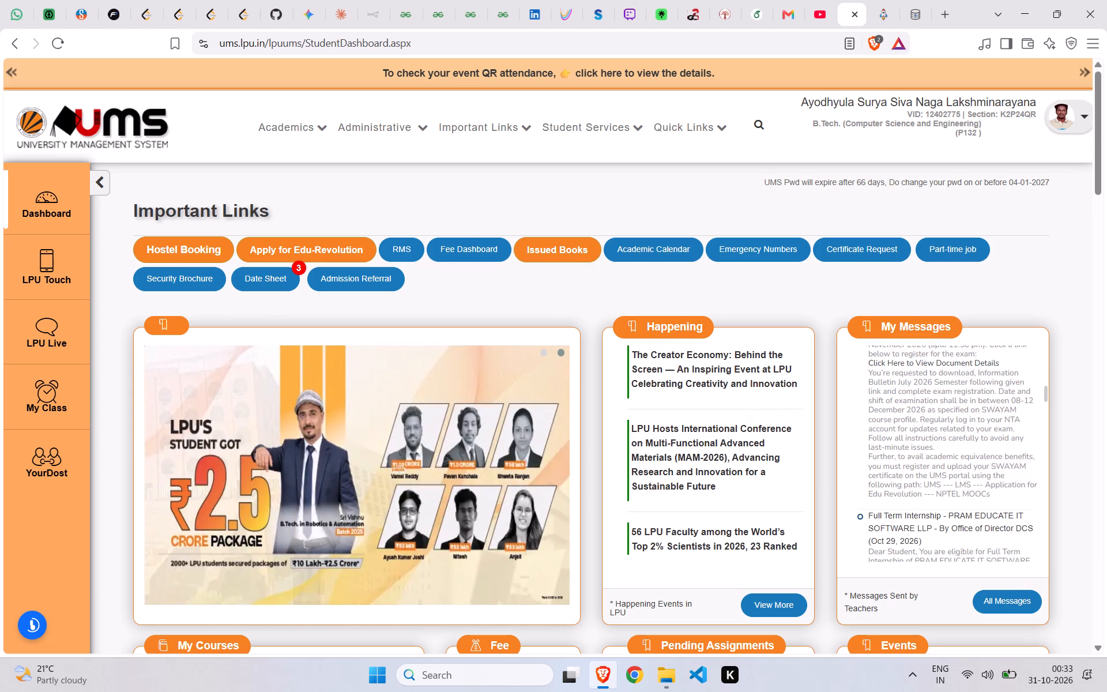
Read through the internship, project and placement notices in My Messages on the UMS dashboard.
scroll(901, 441, "down", 3)
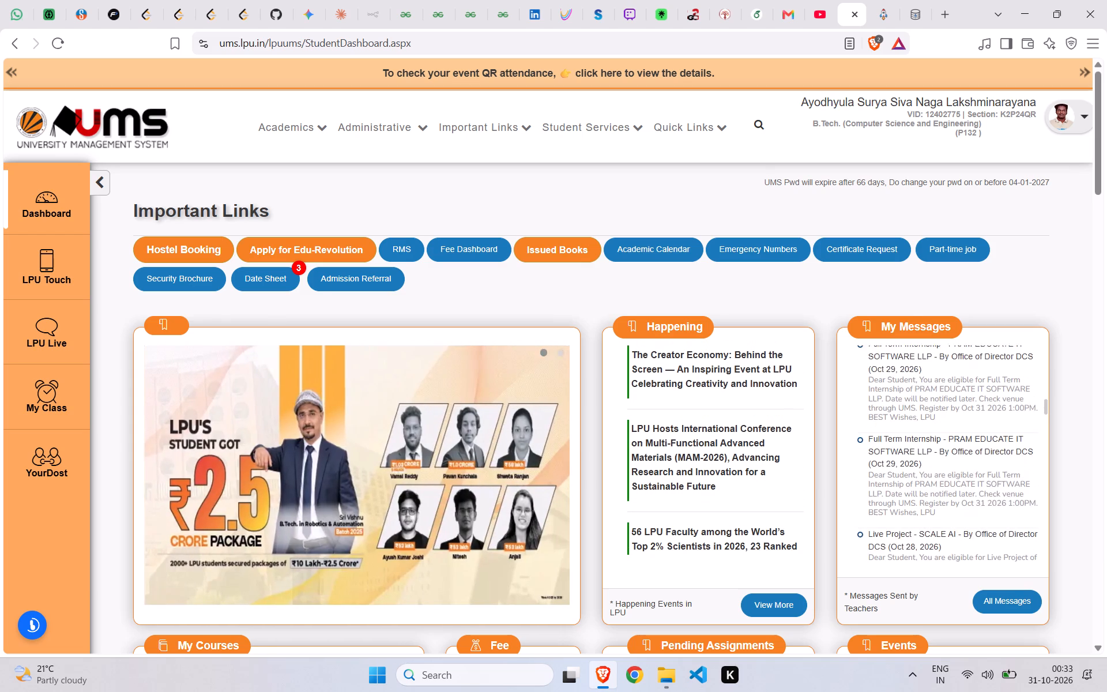
scroll(901, 441, "down", 2)
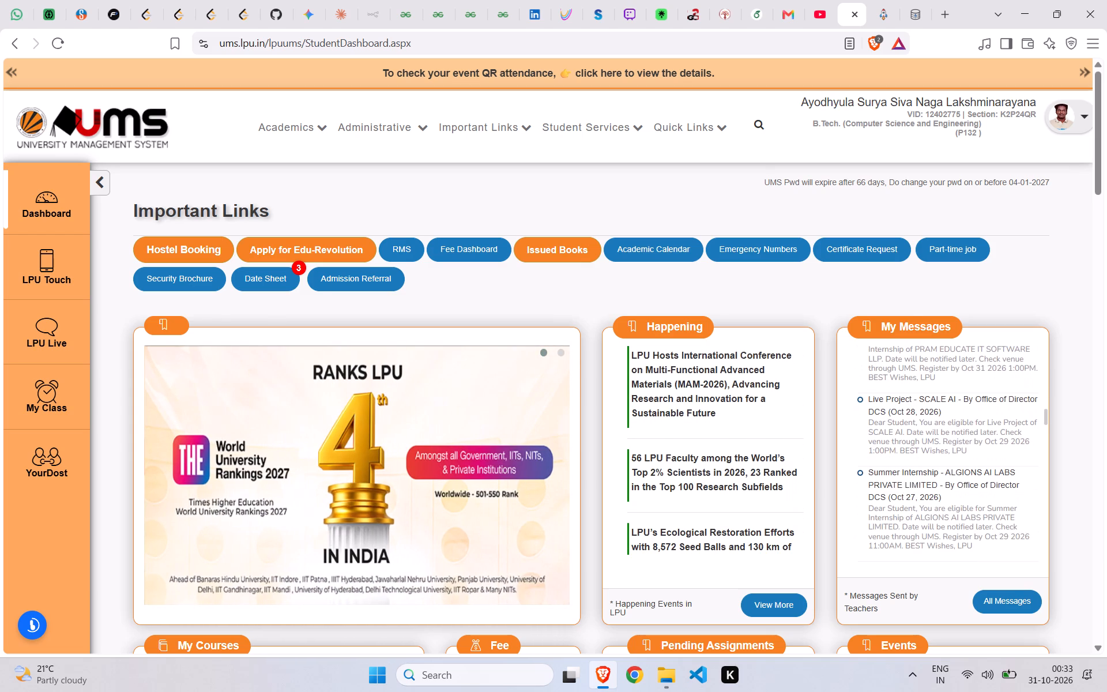
scroll(901, 441, "down", 1)
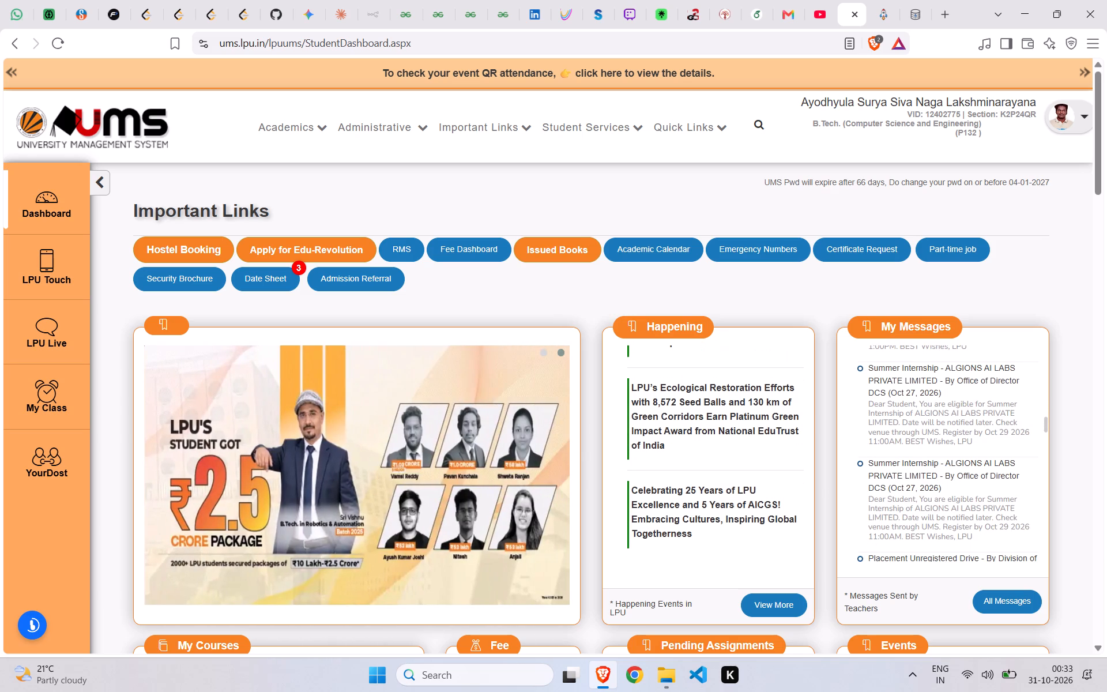
scroll(901, 441, "down", 1)
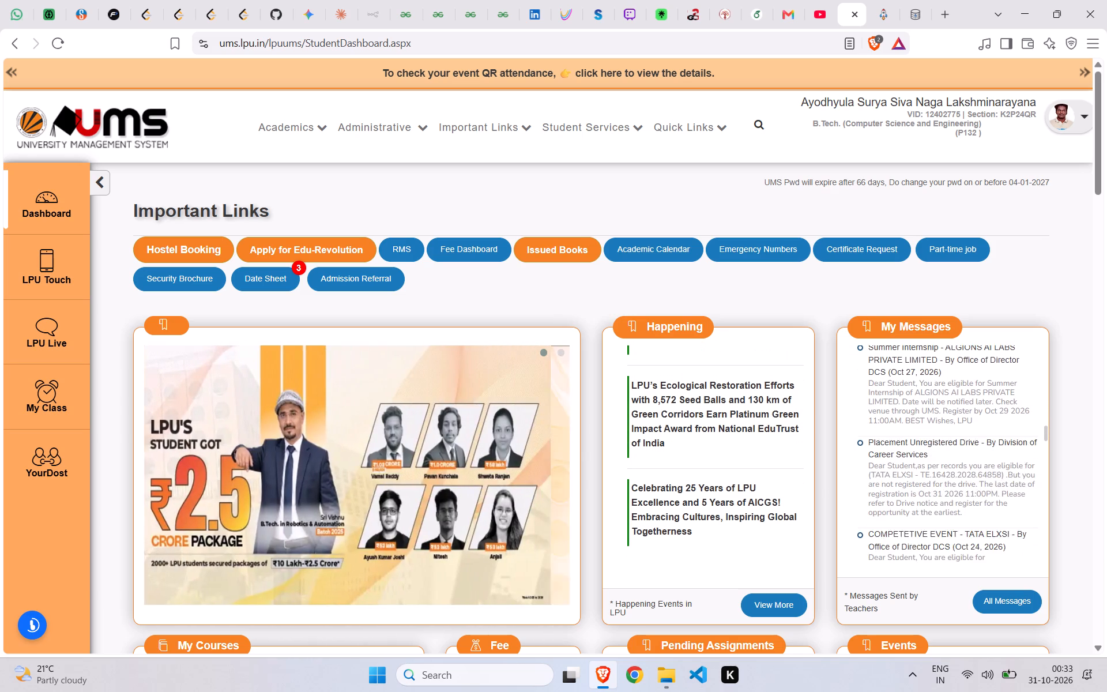
scroll(901, 441, "up", 1)
scroll(901, 441, "down", 2)
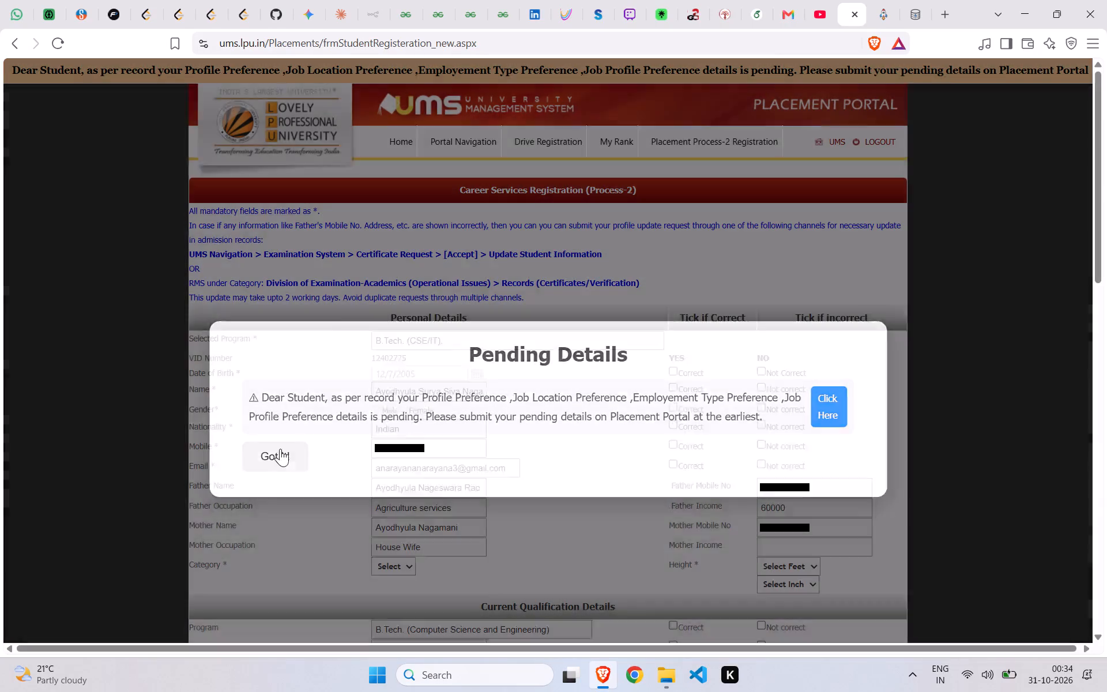
Open the placement portal's Drive Registration list and dismiss the Pending Details notice.
left_click(565, 133)
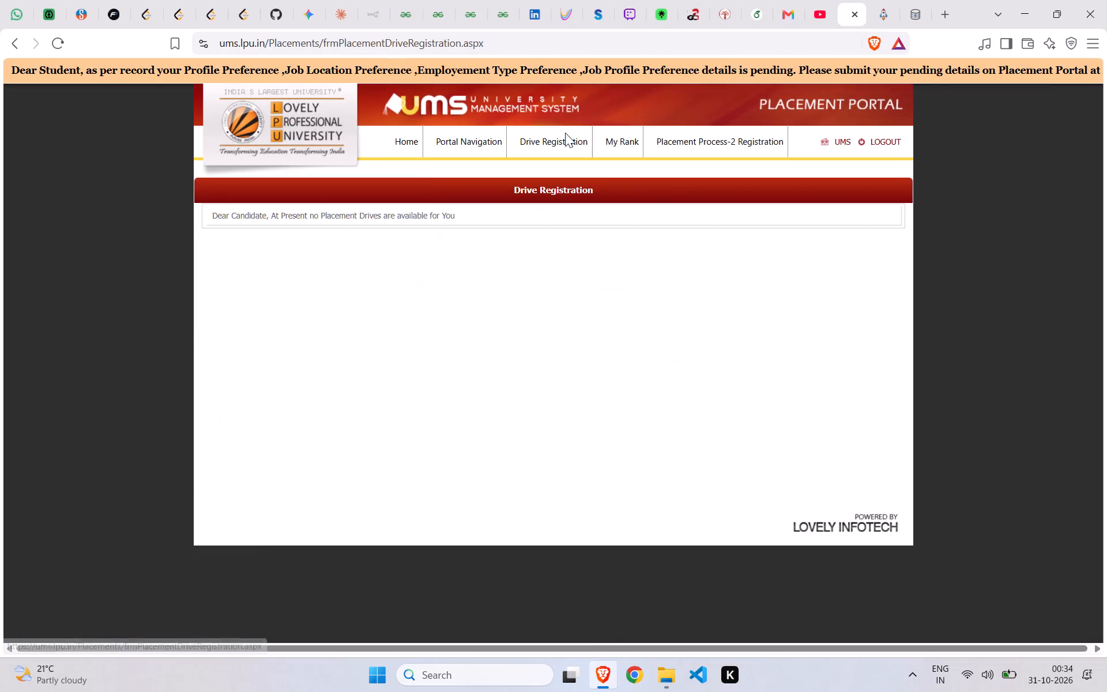
left_click(387, 141)
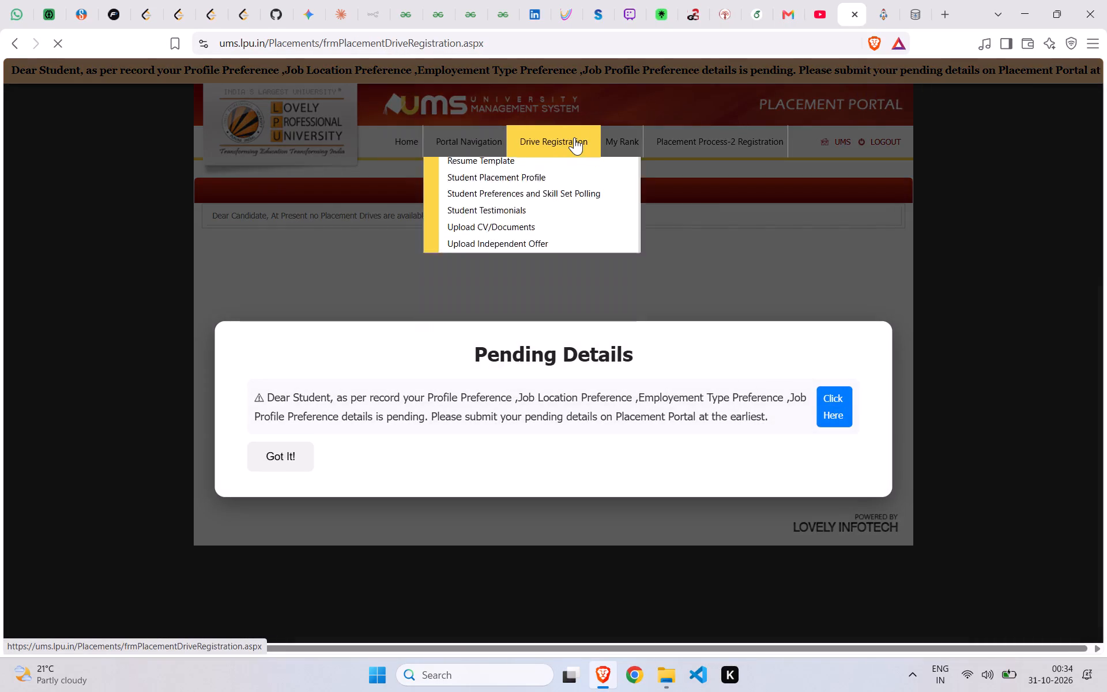
left_click(574, 137)
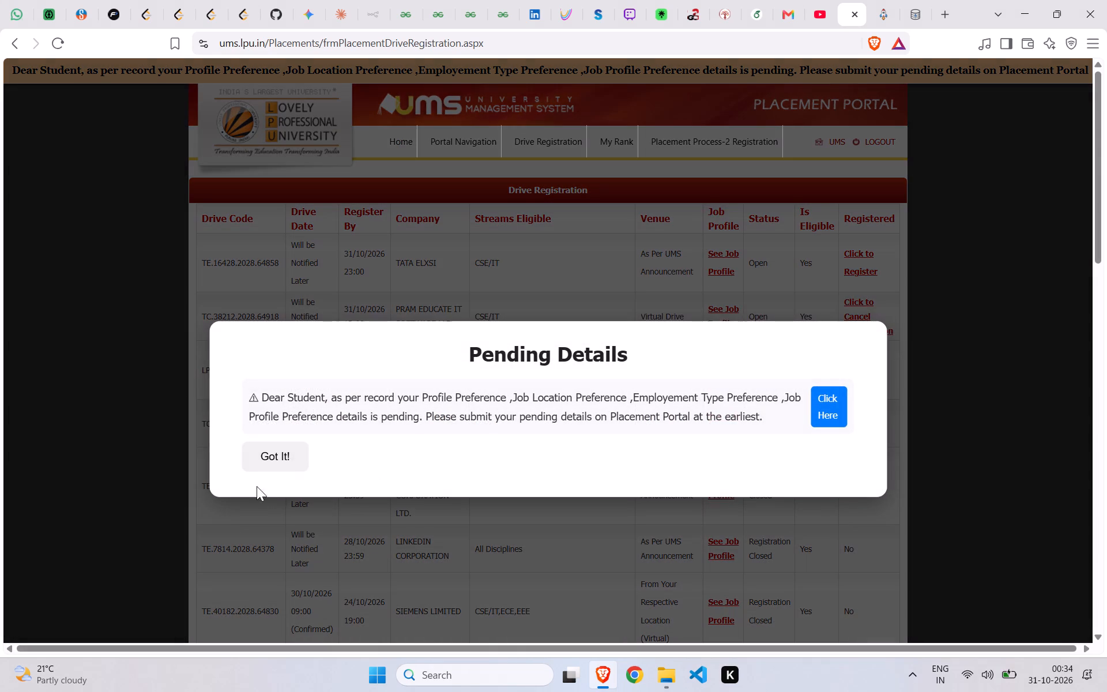
left_click(256, 450)
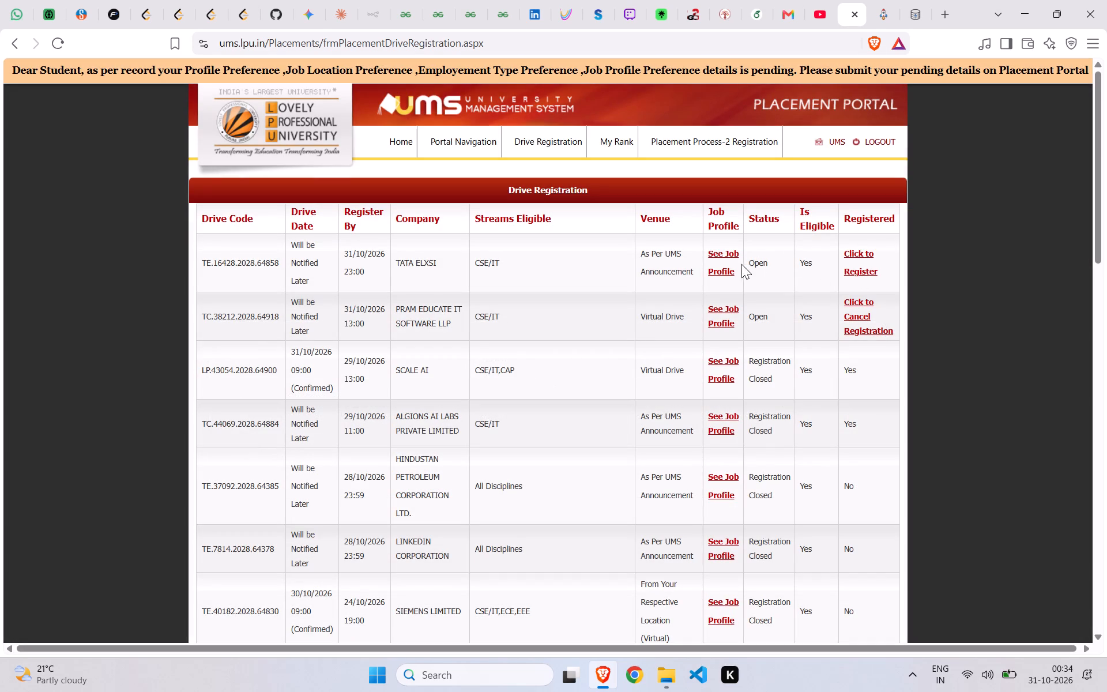
Review the TATA ELXSI drive's job profile, including eligibility, rounds, submission guidelines and rewards, and close it.
left_click(727, 258)
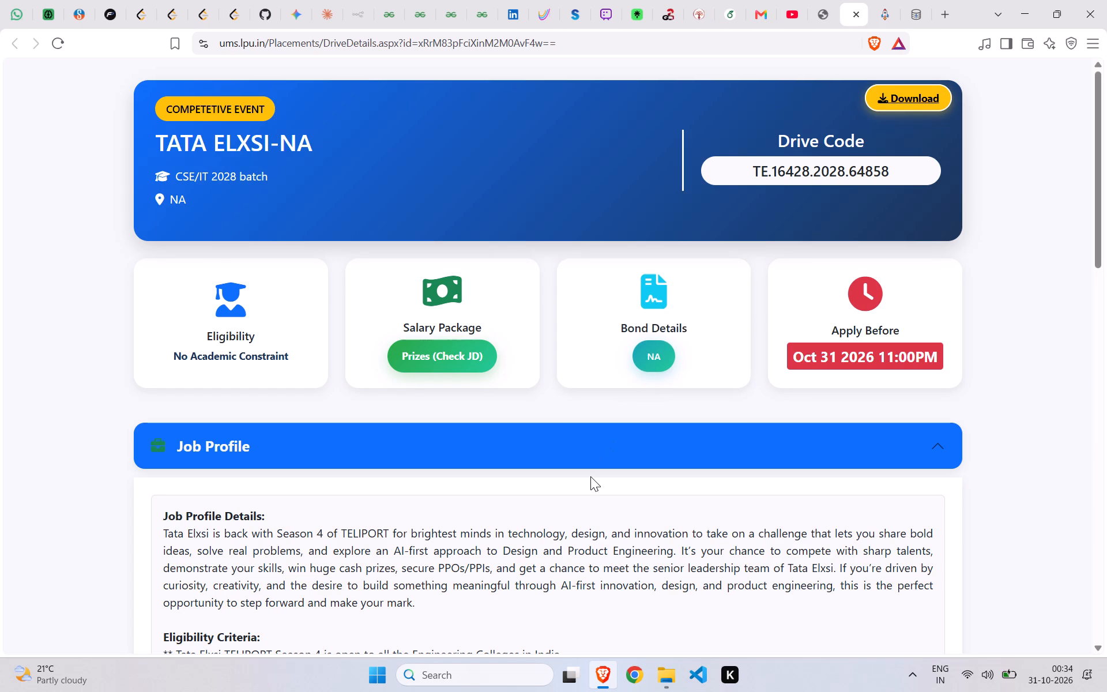
scroll(590, 476, "down", 4)
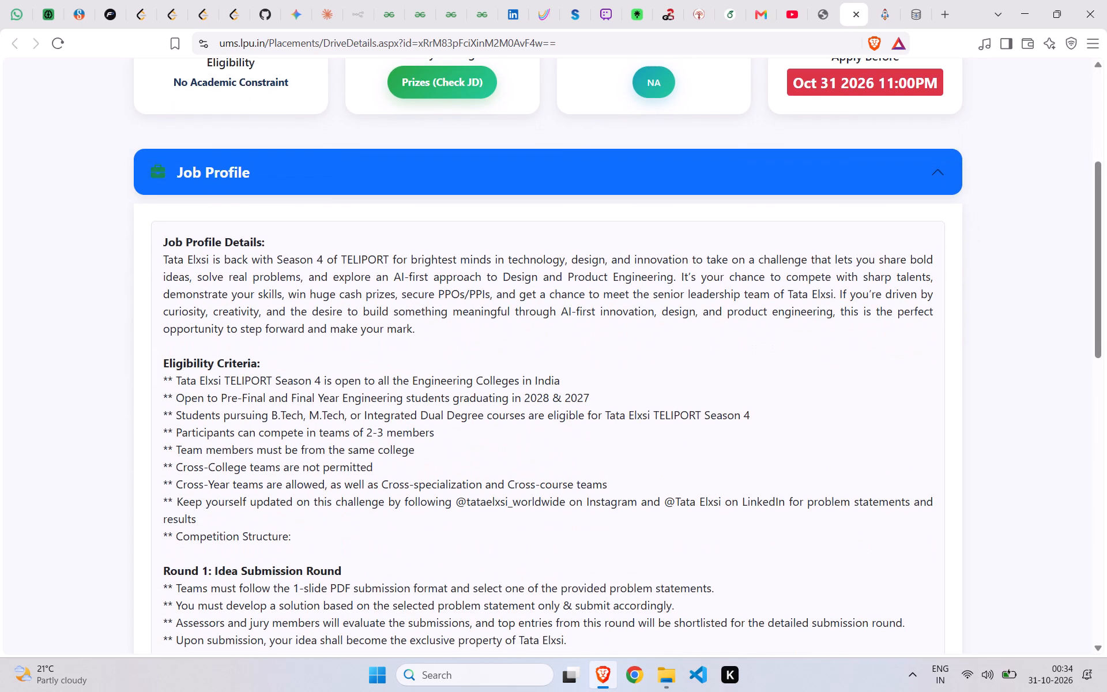
scroll(590, 476, "down", 5)
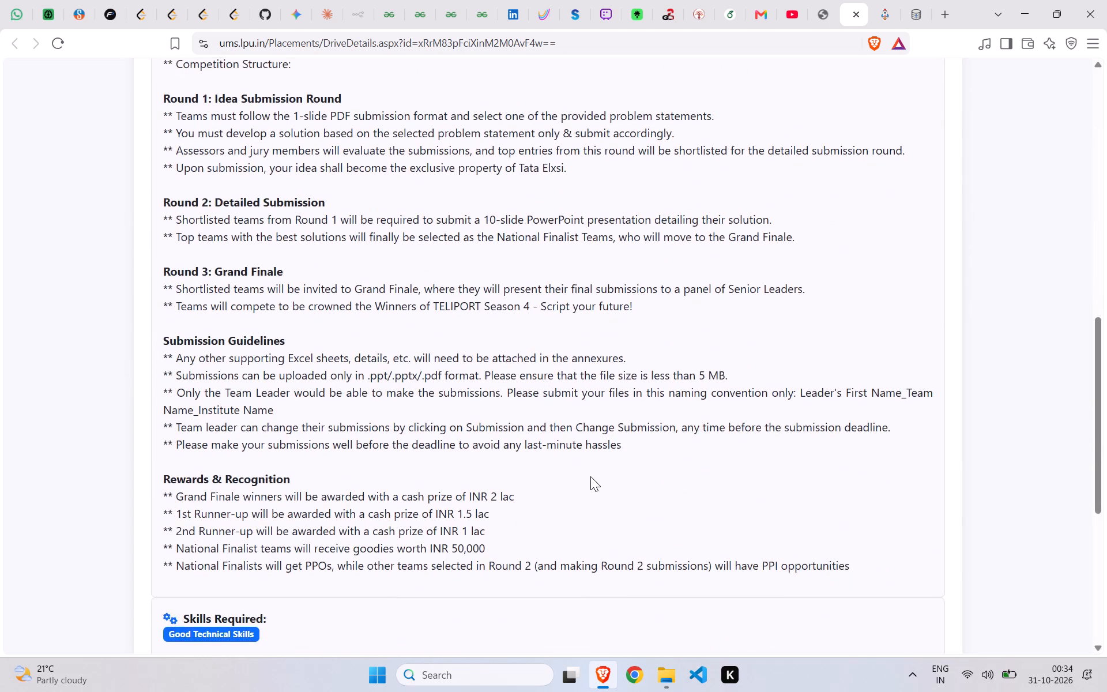
scroll(590, 476, "down", 2)
scroll(590, 476, "up", 15)
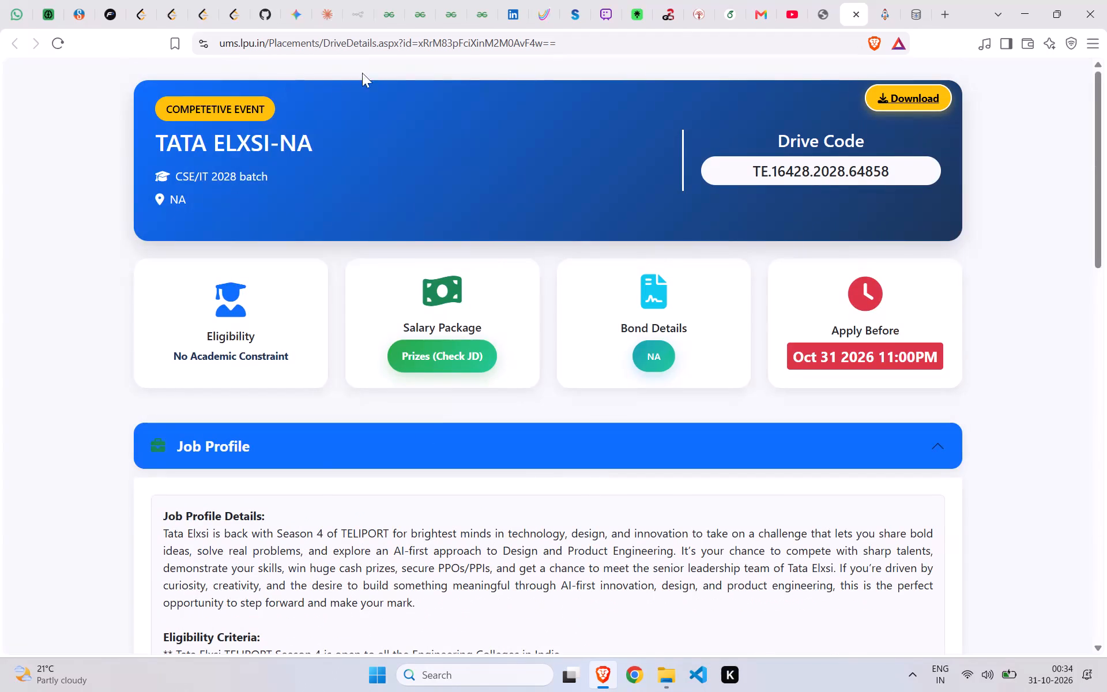
left_click(857, 13)
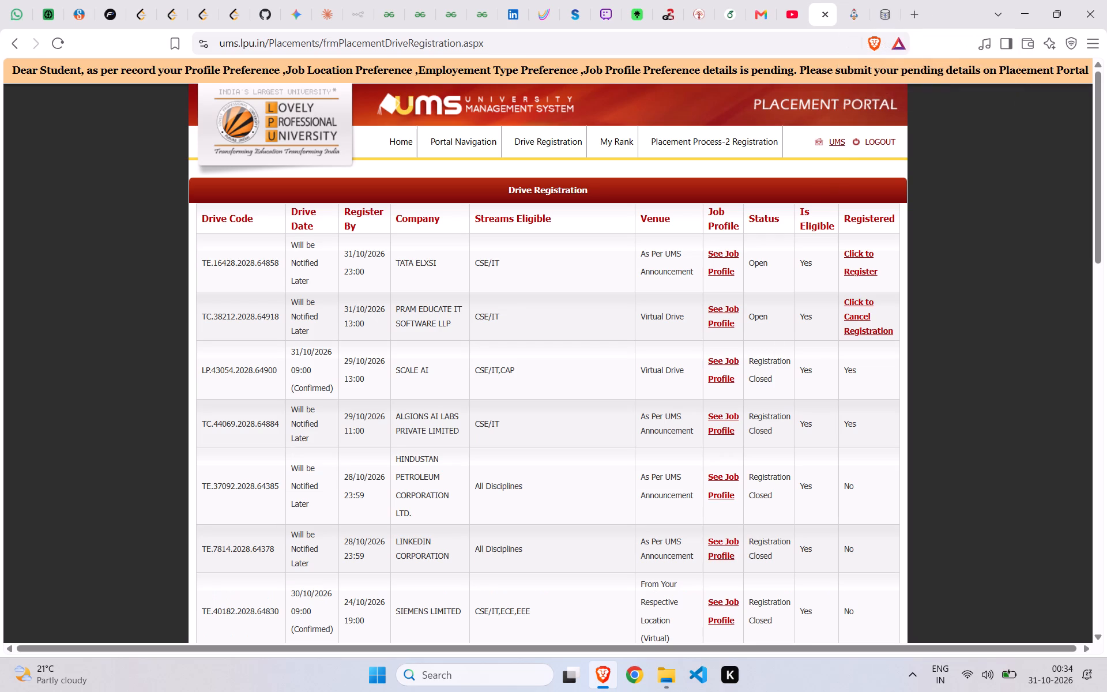
Examine the placement drive list for companies, deadlines, status and registrations, and go back out of the portal page.
scroll(570, 443, "down", 3)
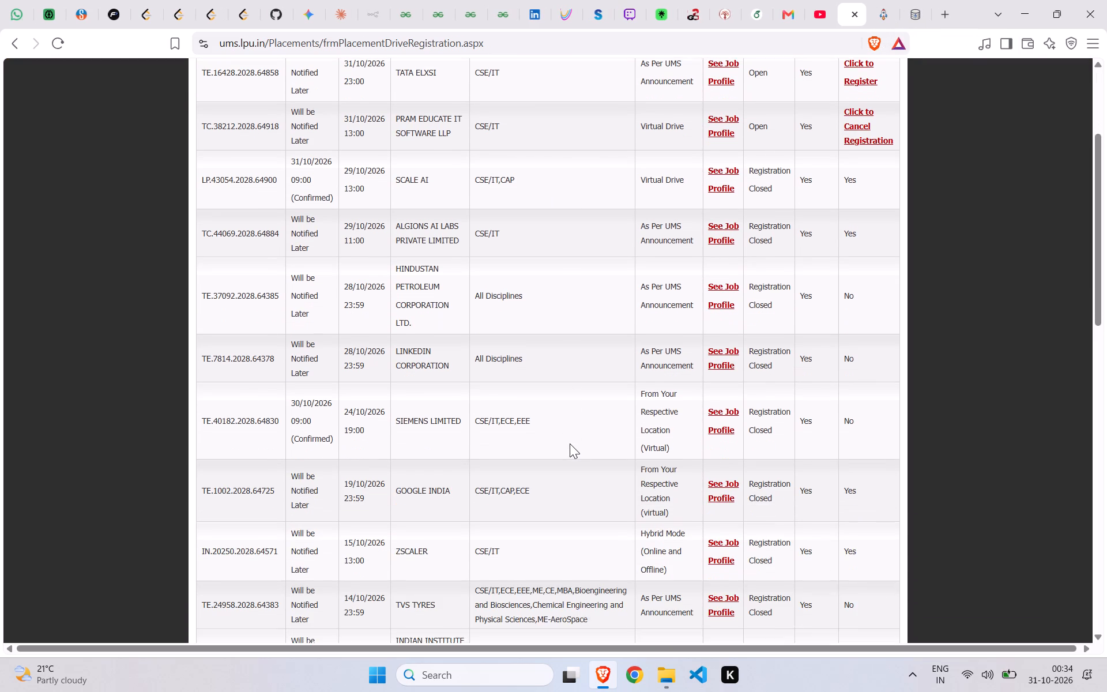
scroll(570, 443, "down", 1)
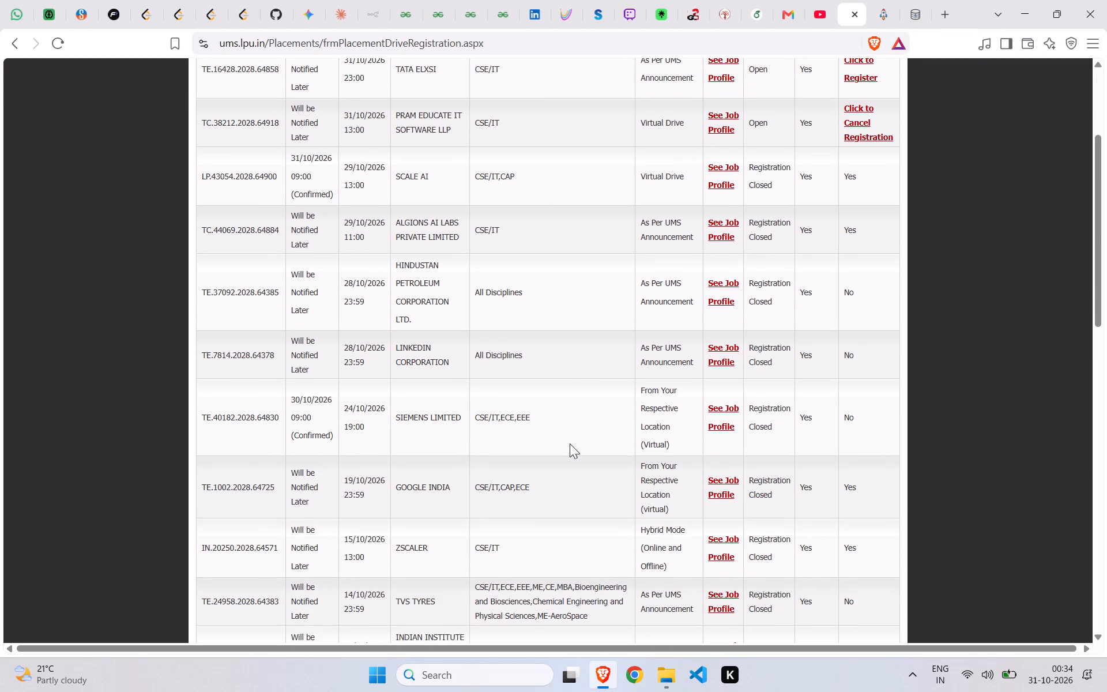
scroll(570, 443, "down", 1)
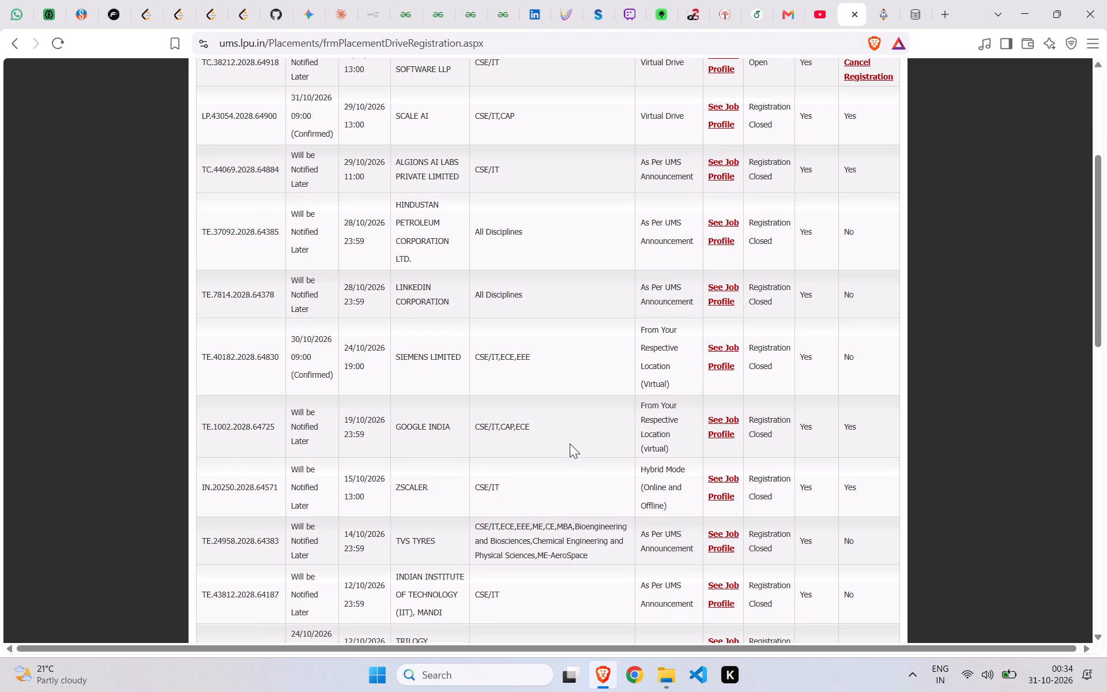
scroll(570, 443, "down", 1)
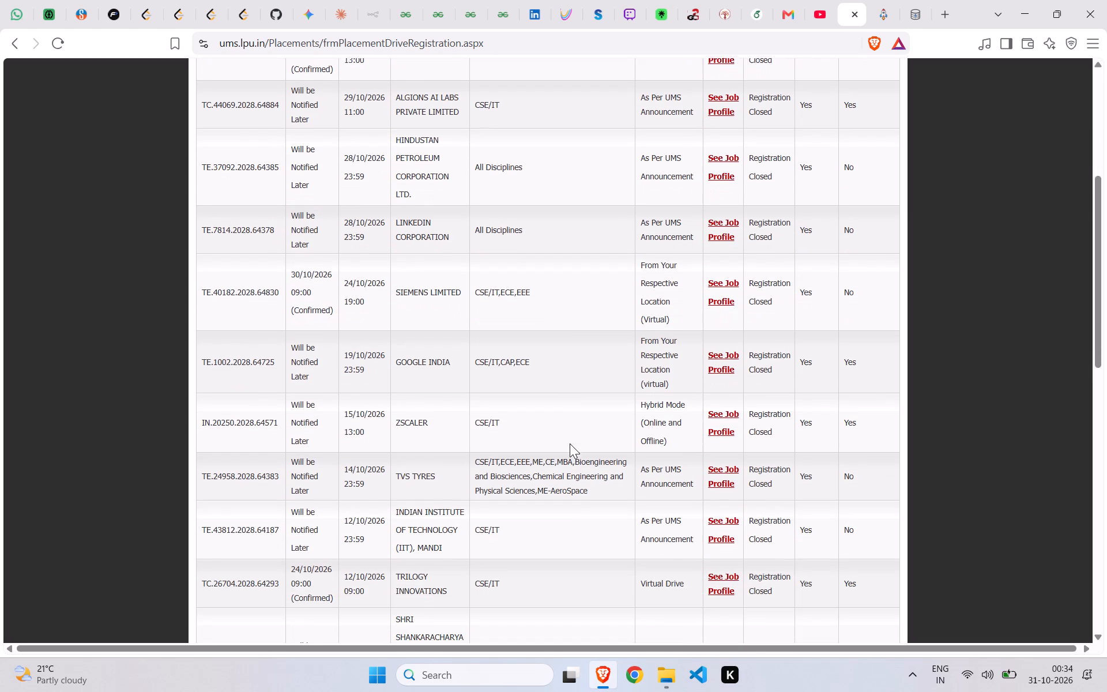
scroll(570, 443, "down", 1)
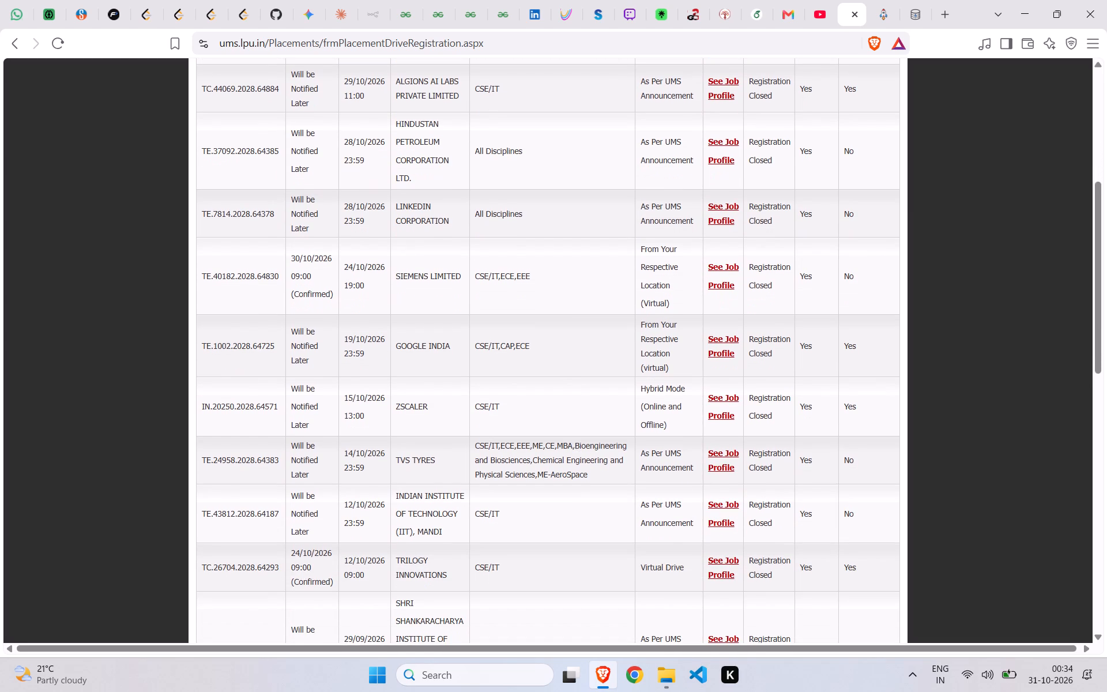
scroll(570, 443, "down", 2)
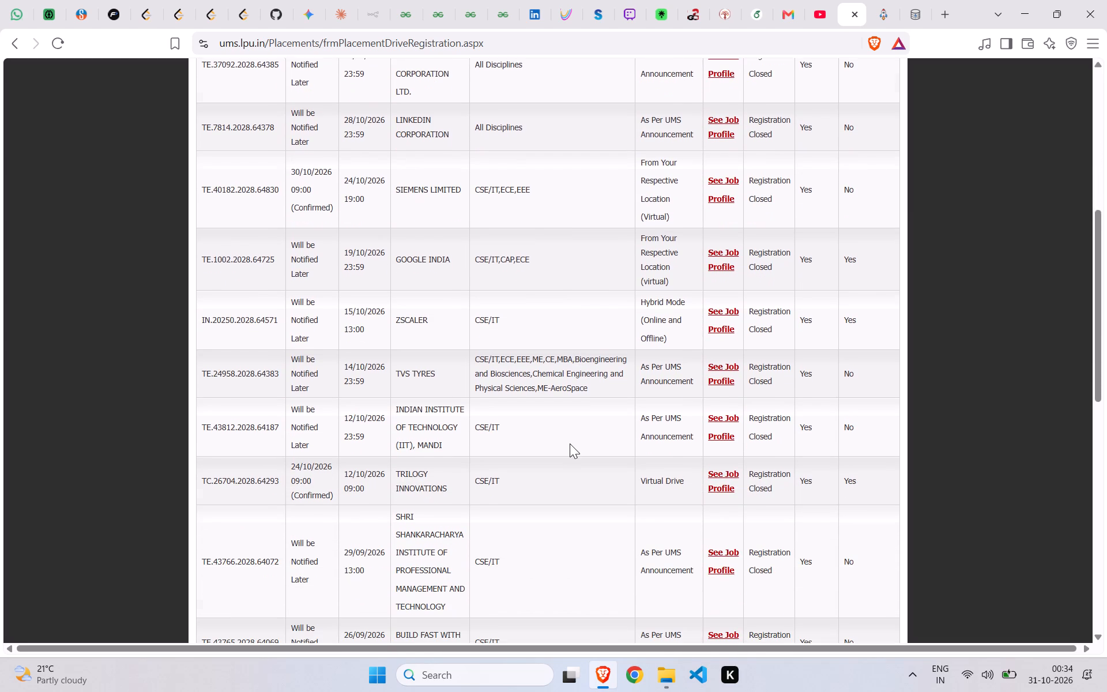
scroll(570, 443, "down", 1)
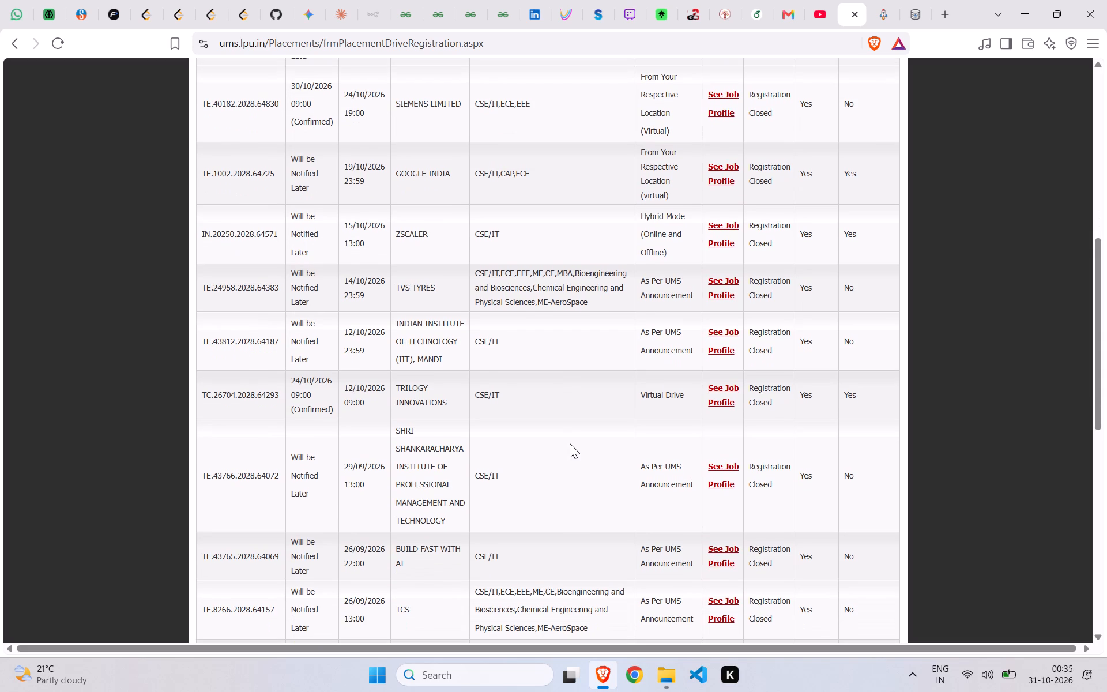
scroll(570, 443, "right", 1)
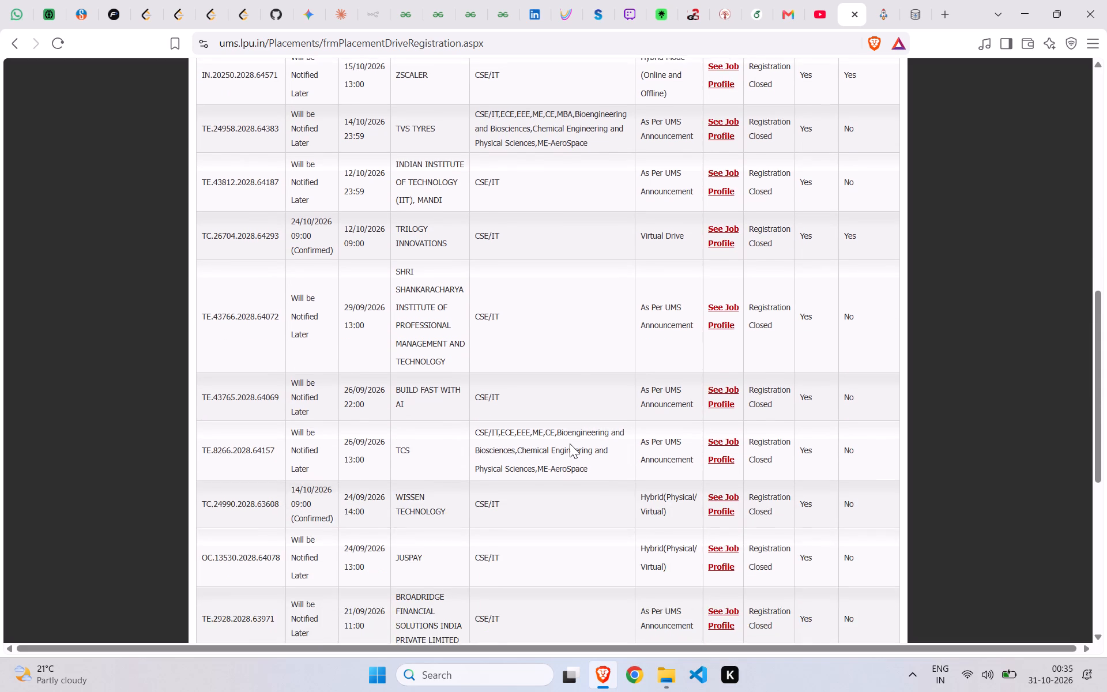
scroll(570, 443, "right", 1)
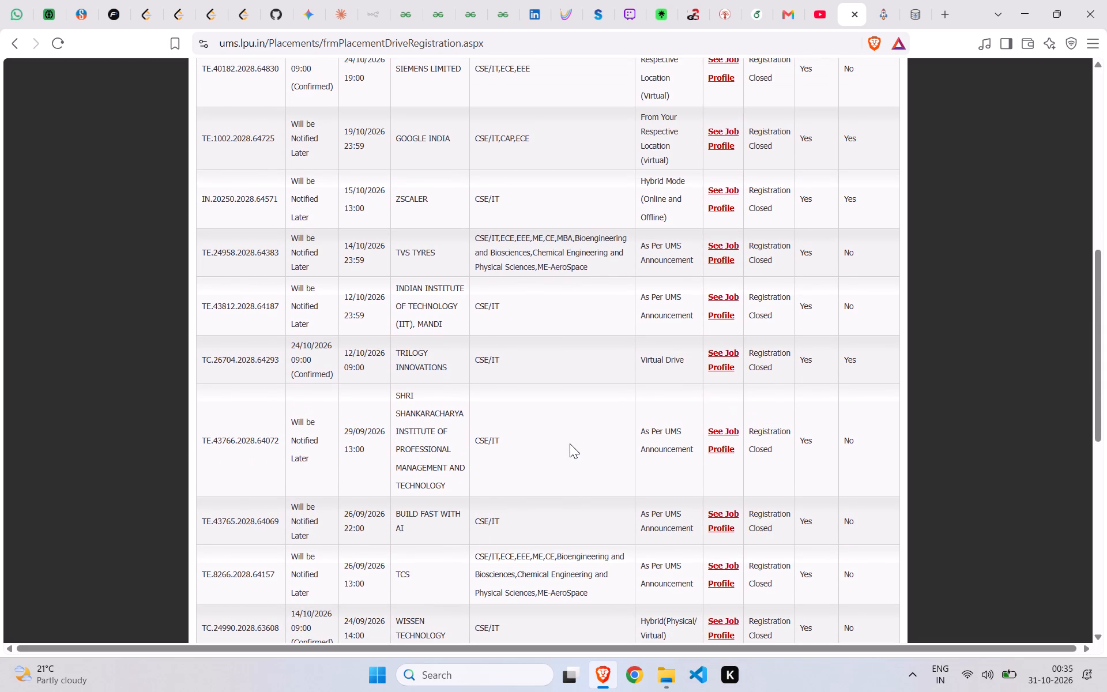
scroll(570, 443, "up", 2)
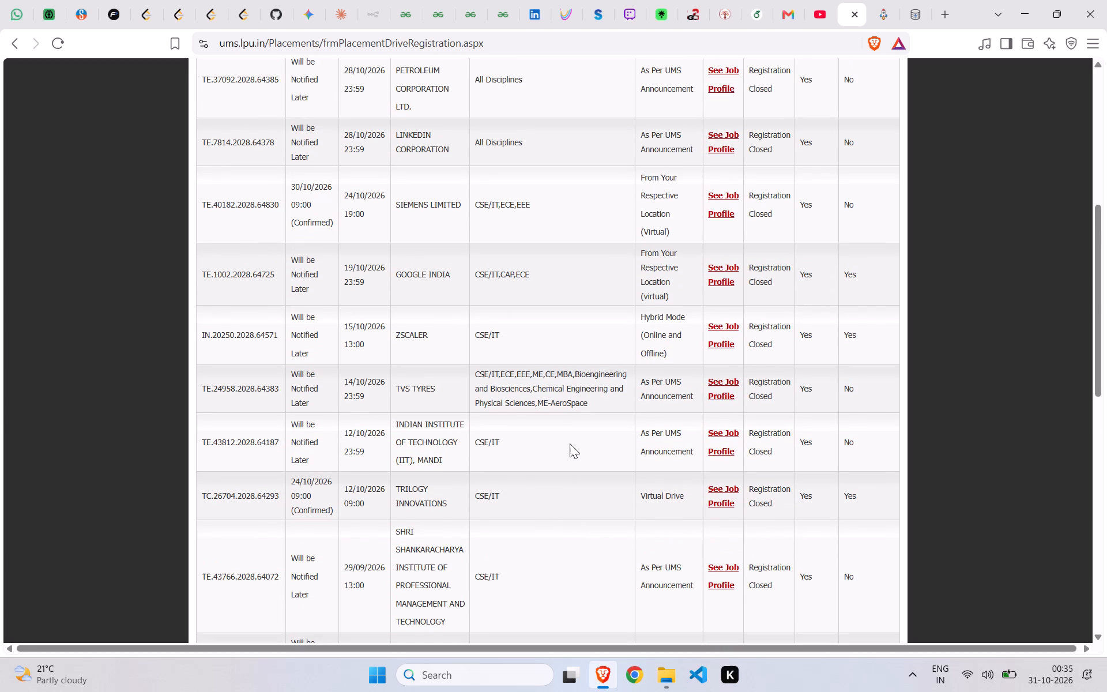
scroll(570, 443, "up", 2)
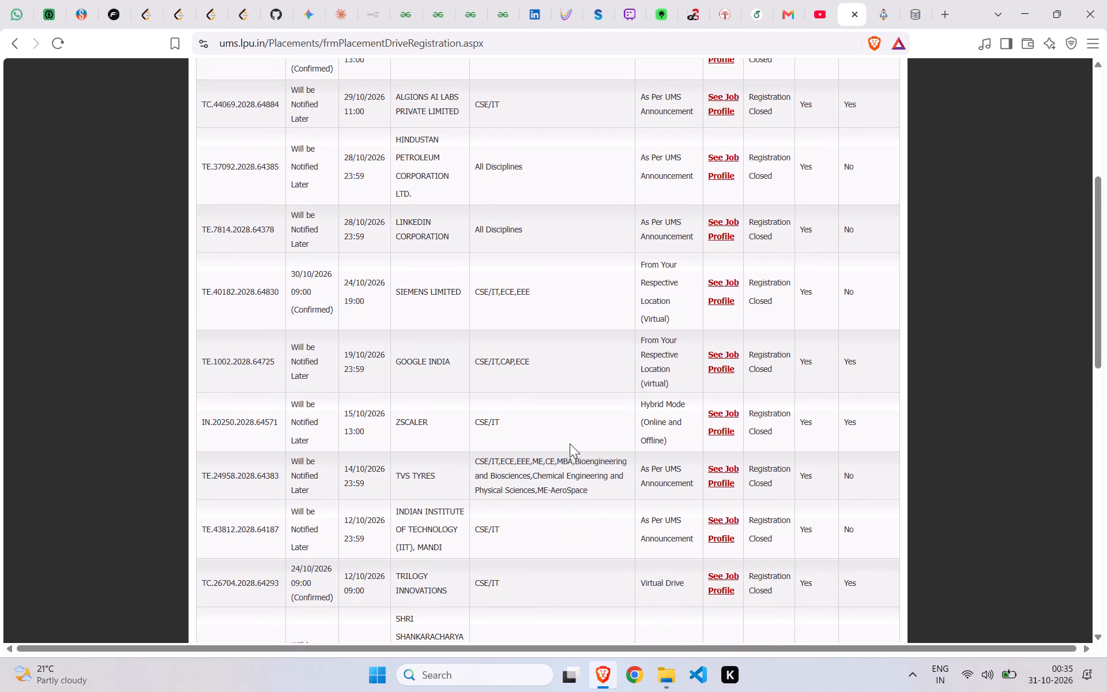
scroll(570, 443, "up", 2)
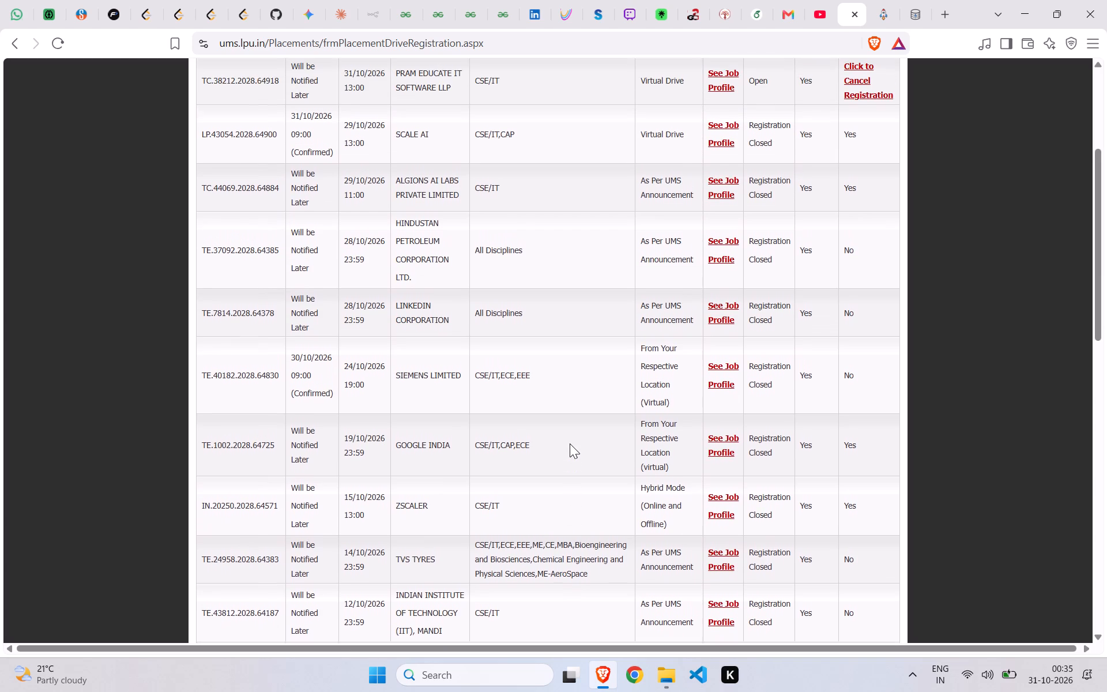
scroll(570, 443, "up", 2)
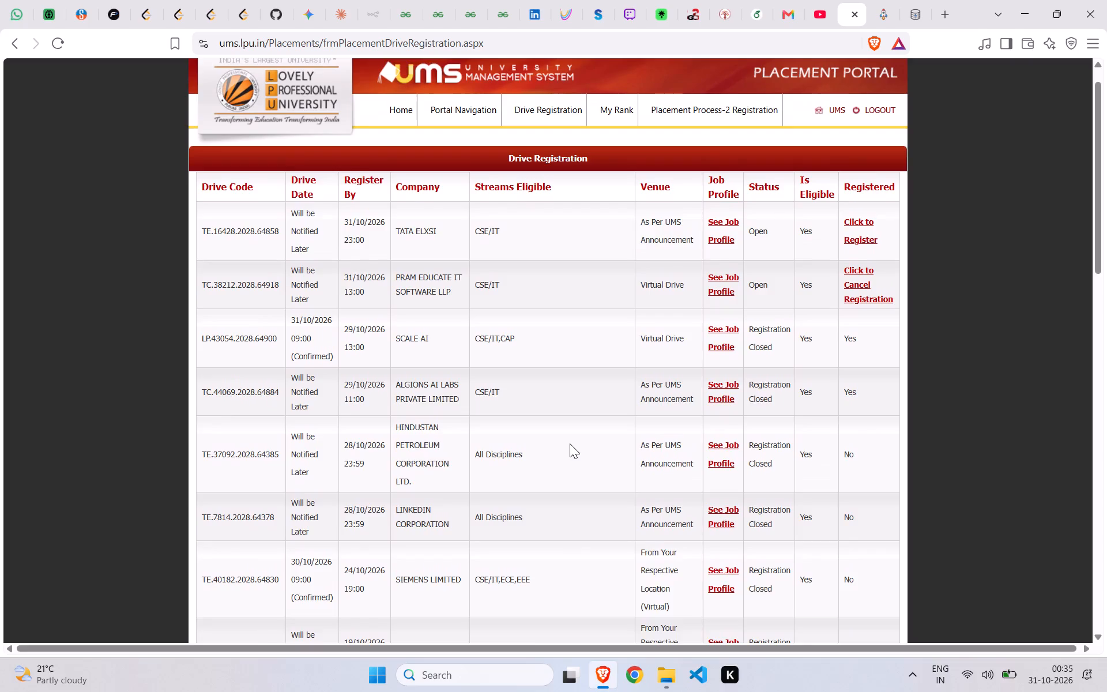
scroll(570, 443, "up", 1)
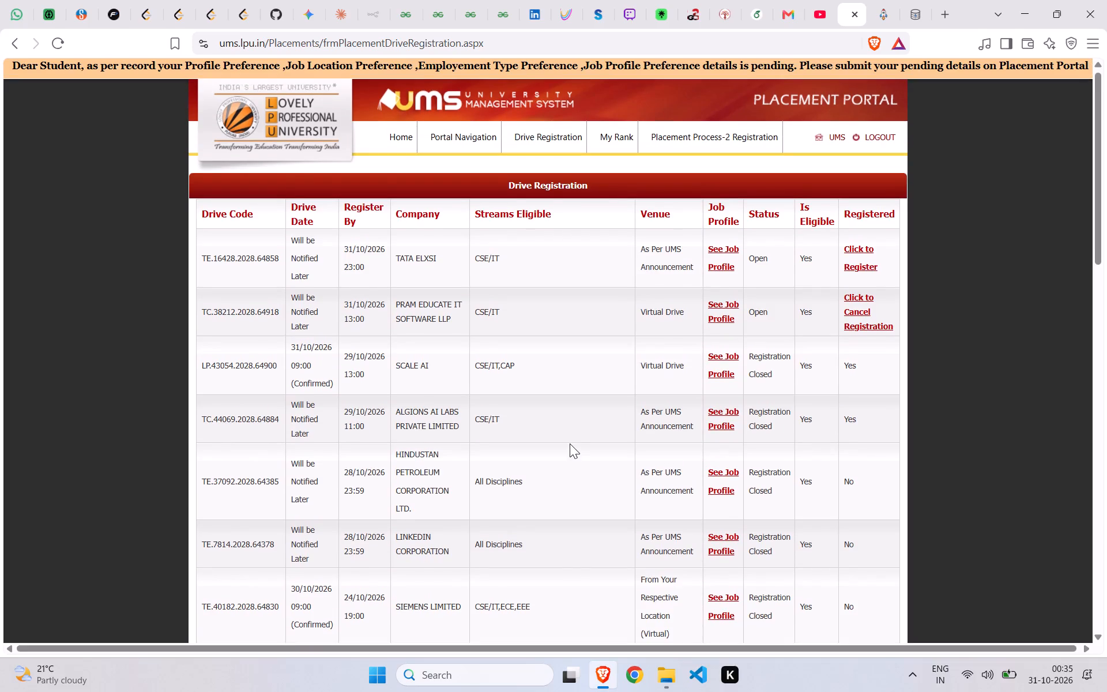
triple_click(13, 51)
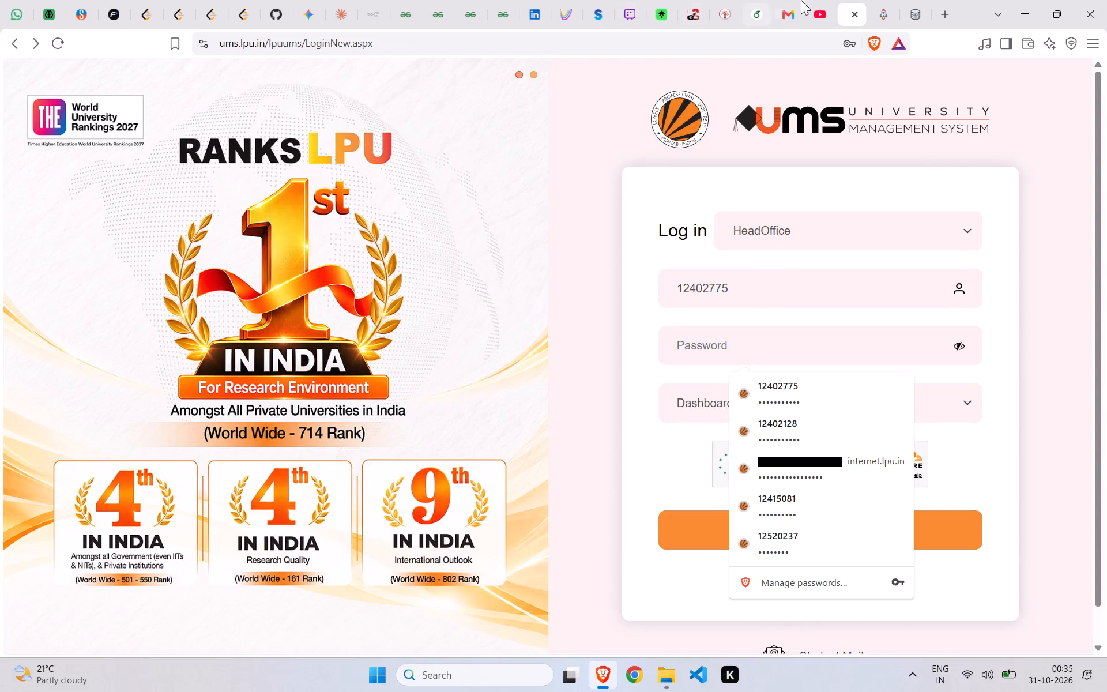
Return to the Google Cloud Learn with Communities enrollment guide video on YouTube and rewind it to 1:46.
left_click(822, 0)
left_click(329, 347)
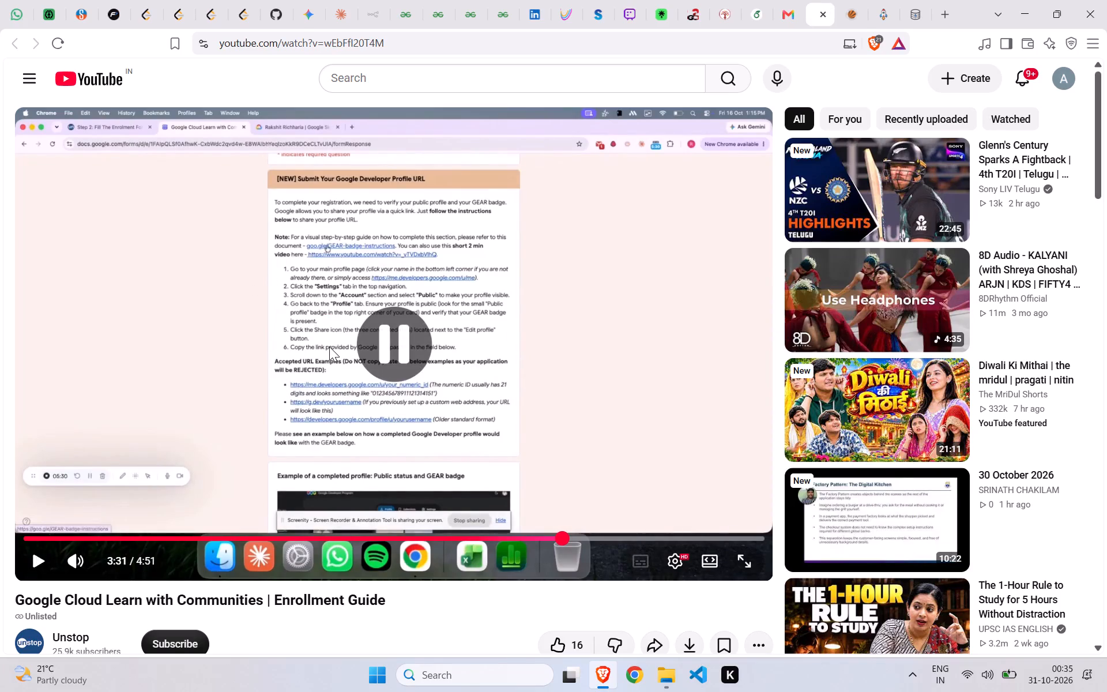
left_click(329, 347)
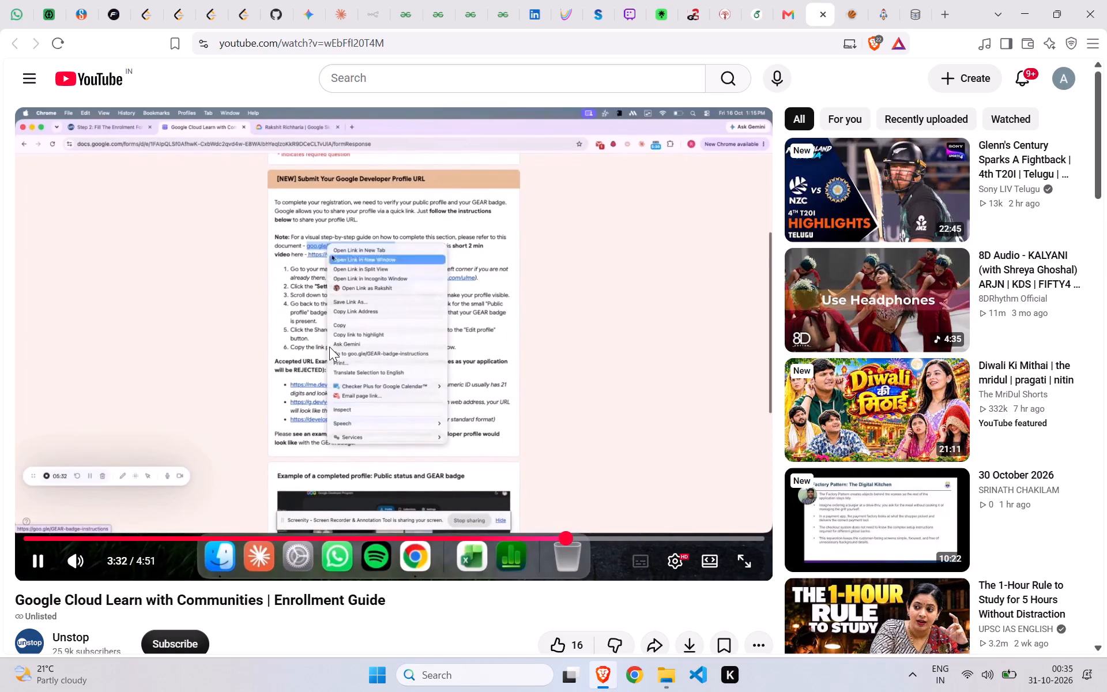
left_click(329, 347)
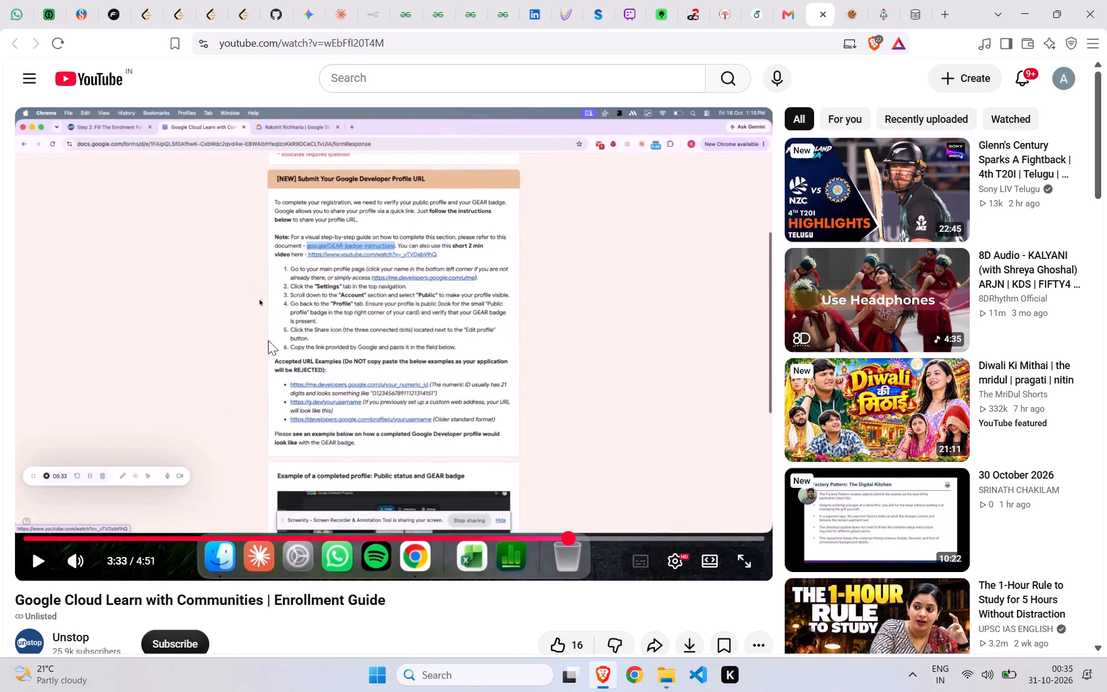
left_click(295, 536)
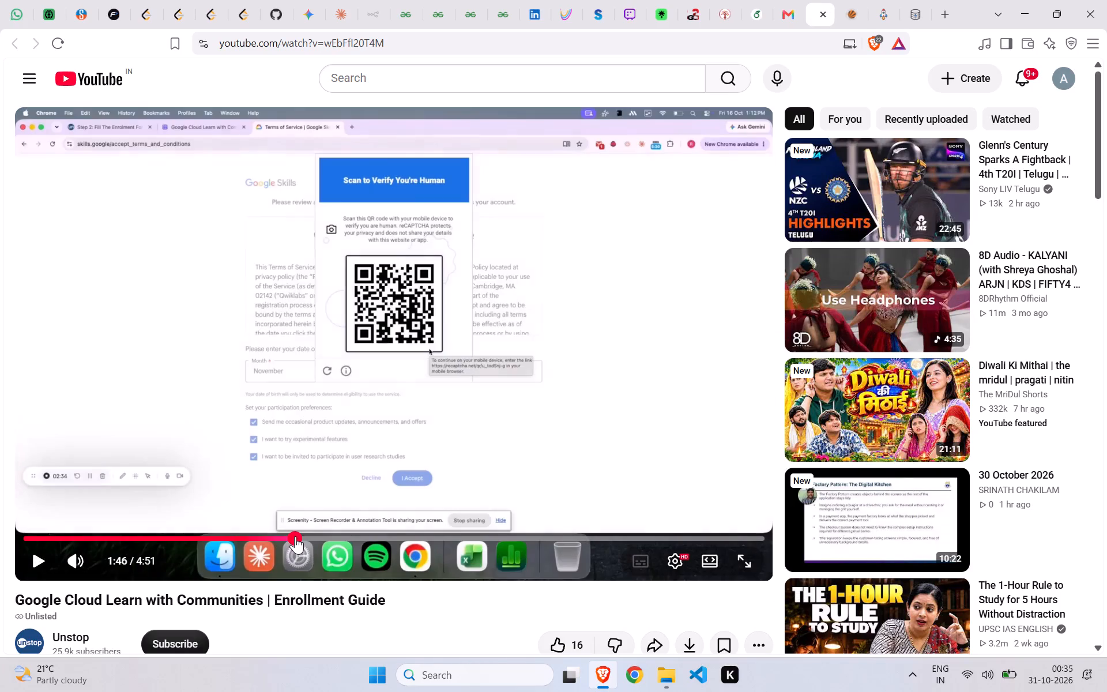
left_click(186, 546)
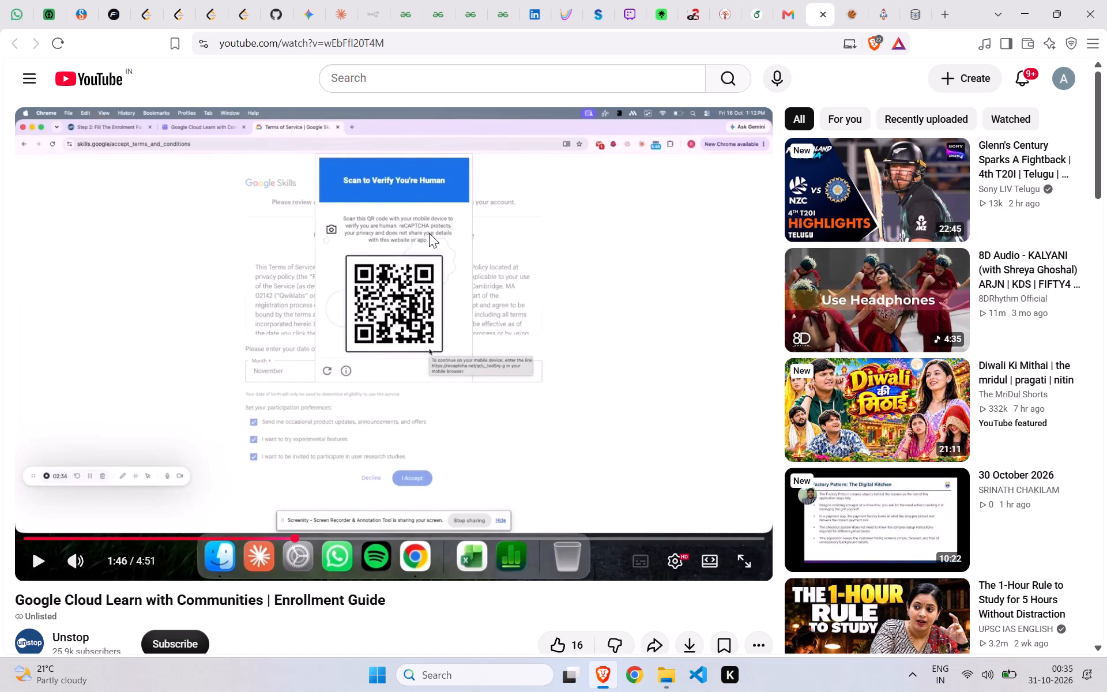
Switch to the K app.
left_click(729, 683)
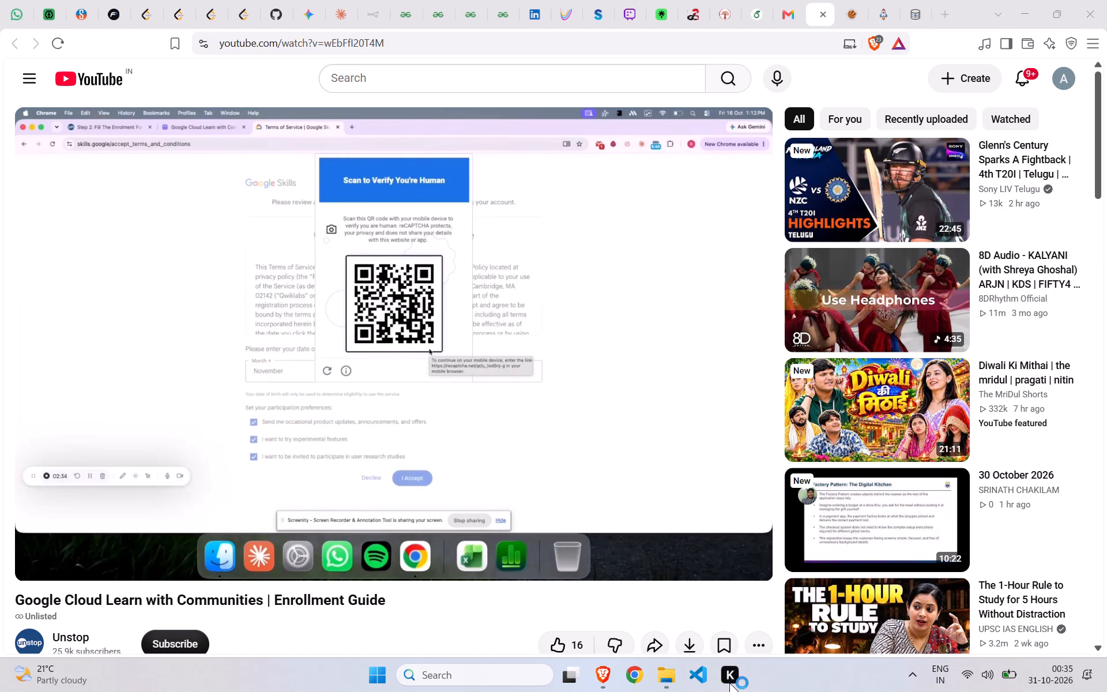